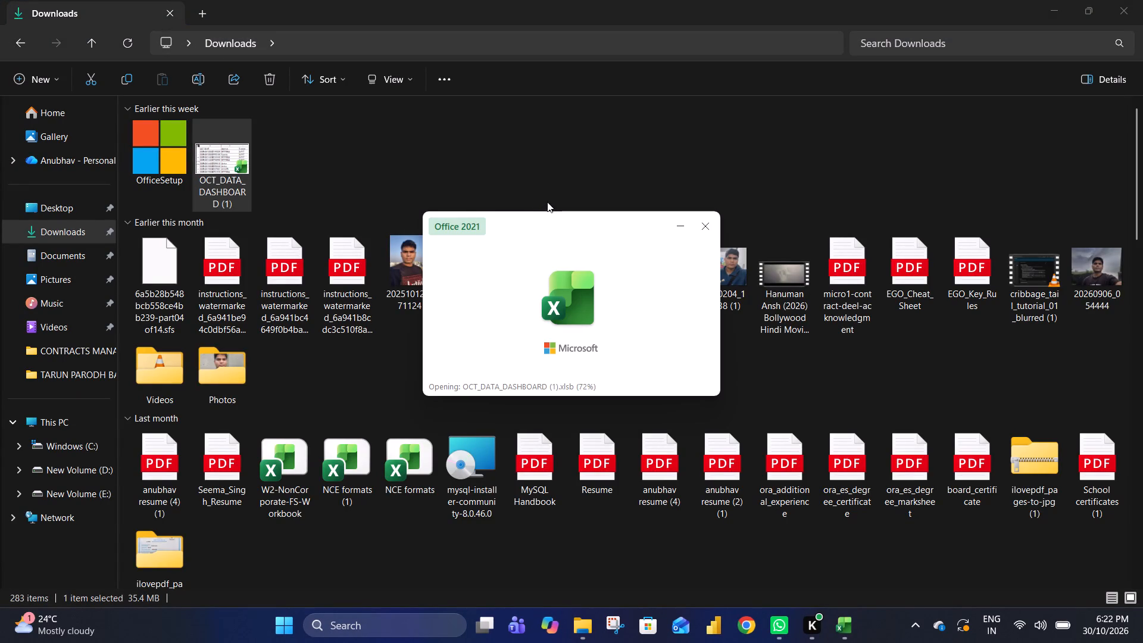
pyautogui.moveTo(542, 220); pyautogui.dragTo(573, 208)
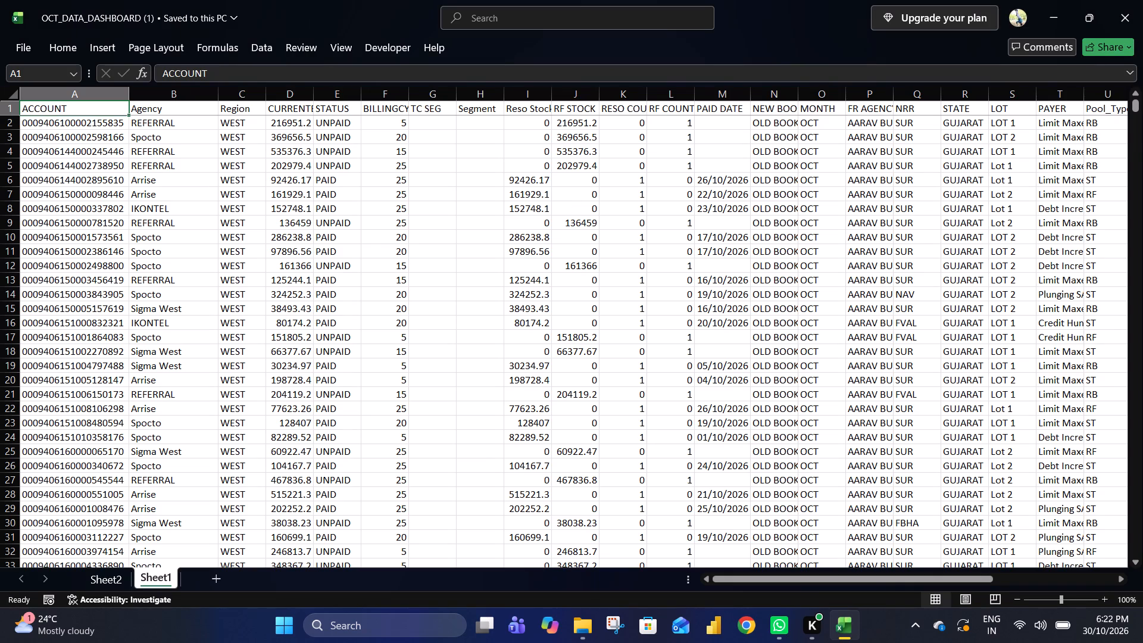
# Switch to Sheet2, which holds the billing cycle pivot table.
pyautogui.click(111, 583)
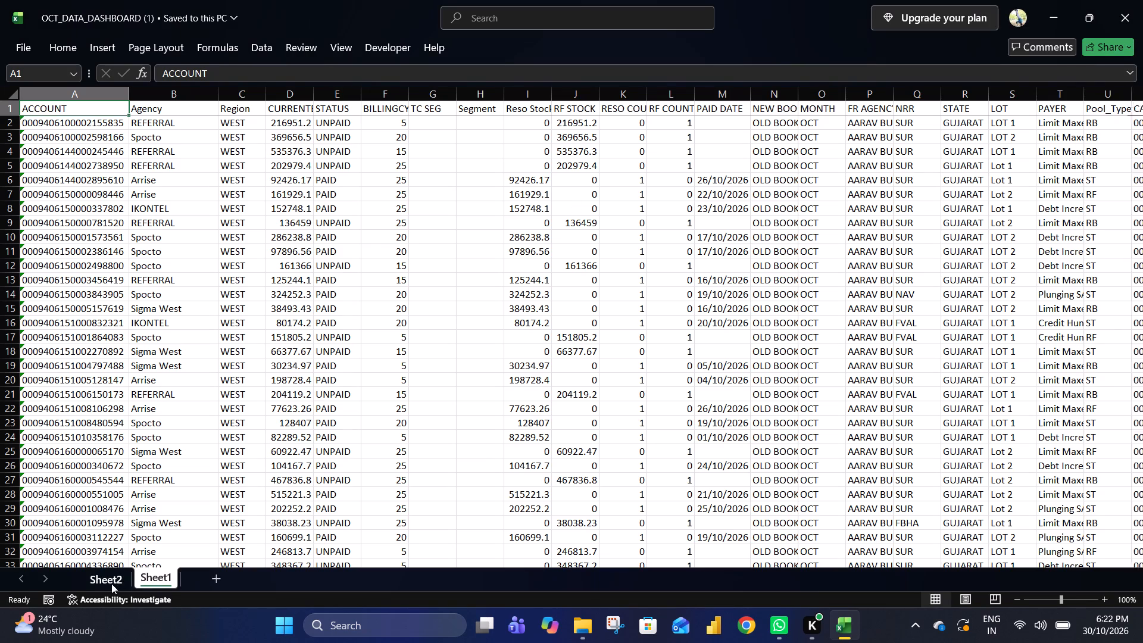
pyautogui.click(343, 221)
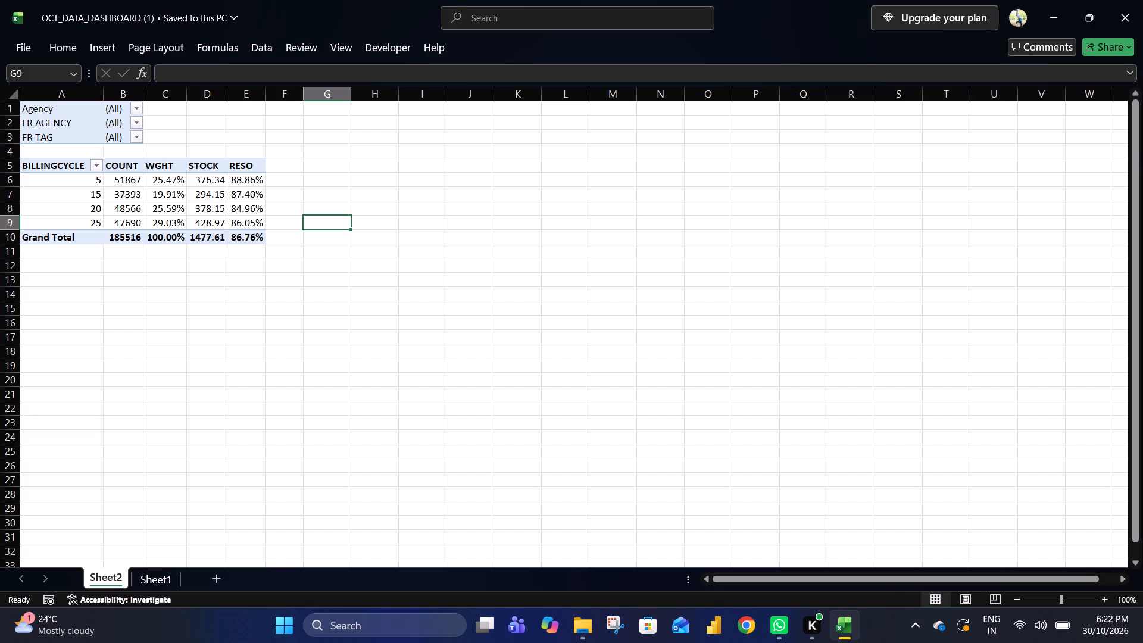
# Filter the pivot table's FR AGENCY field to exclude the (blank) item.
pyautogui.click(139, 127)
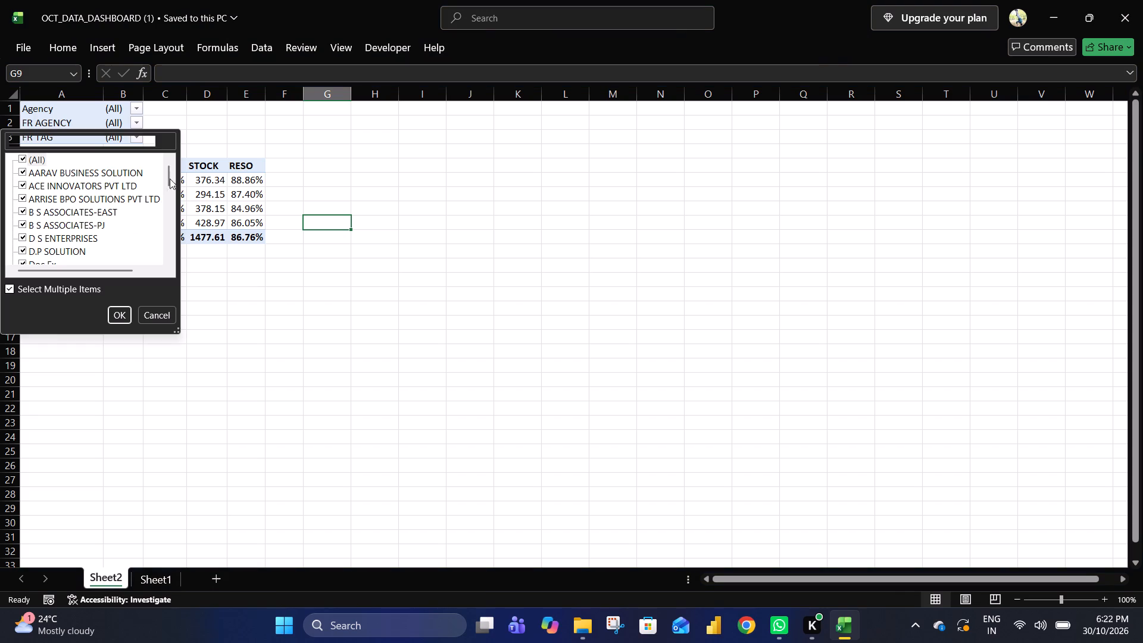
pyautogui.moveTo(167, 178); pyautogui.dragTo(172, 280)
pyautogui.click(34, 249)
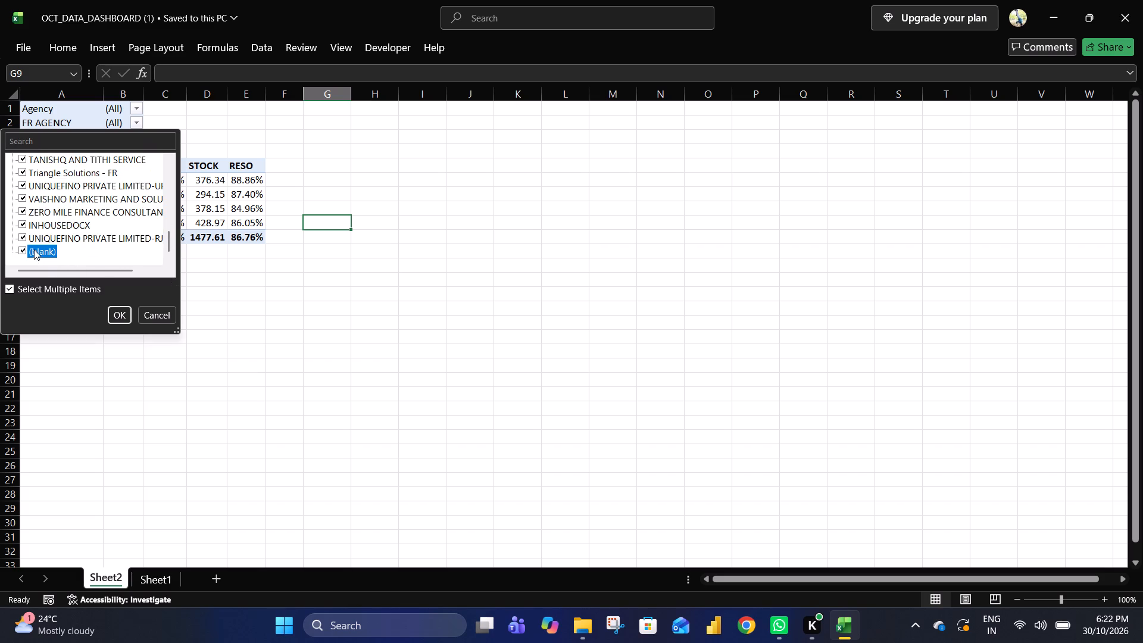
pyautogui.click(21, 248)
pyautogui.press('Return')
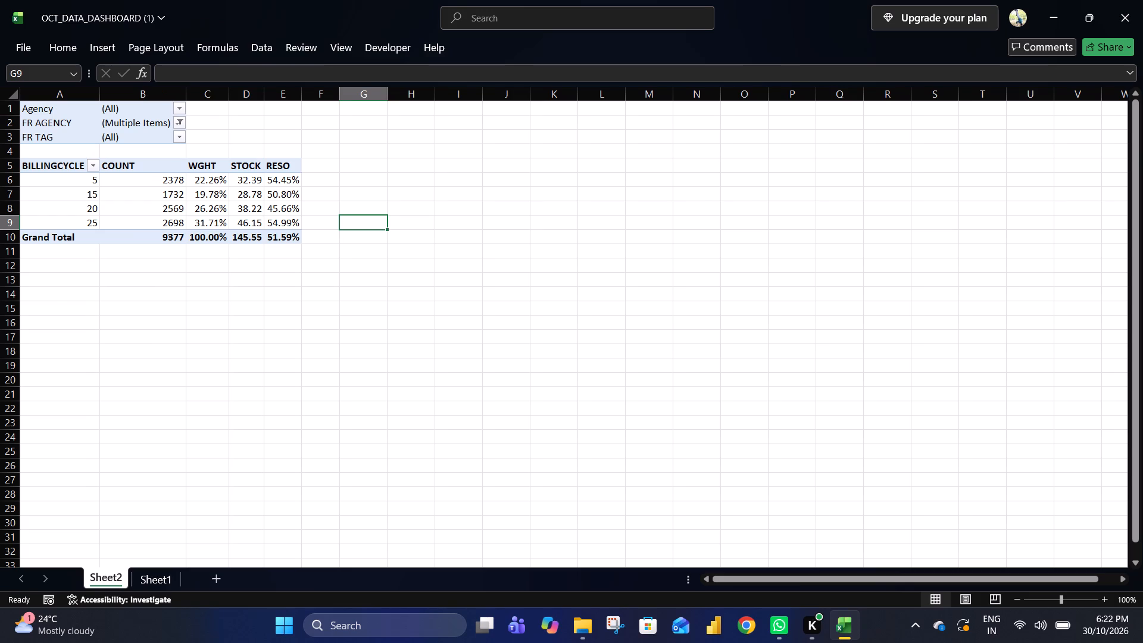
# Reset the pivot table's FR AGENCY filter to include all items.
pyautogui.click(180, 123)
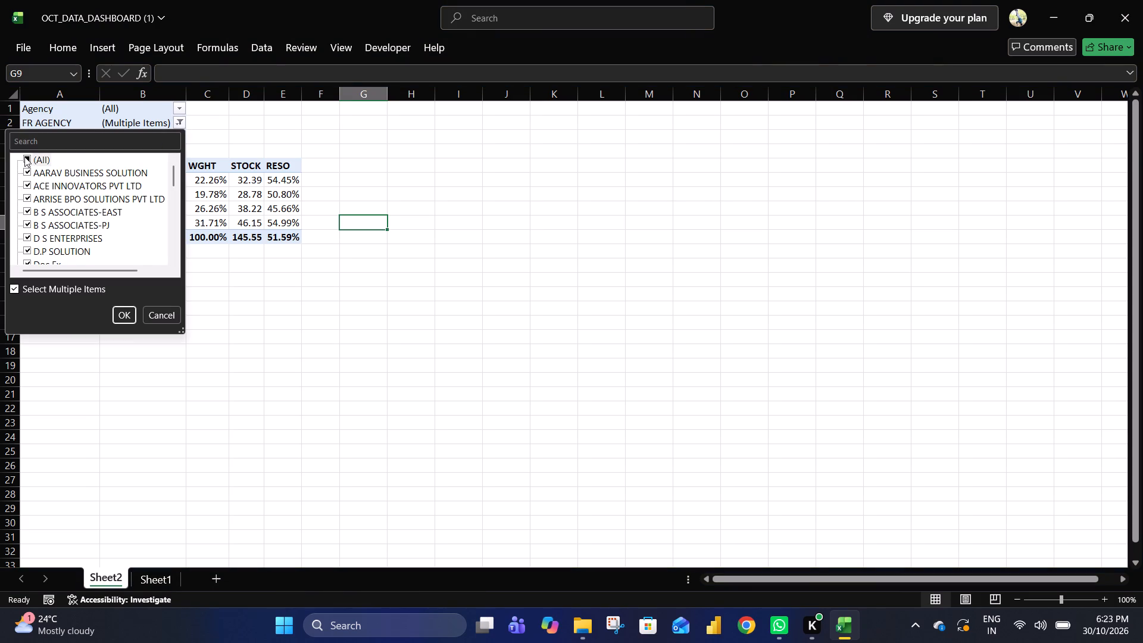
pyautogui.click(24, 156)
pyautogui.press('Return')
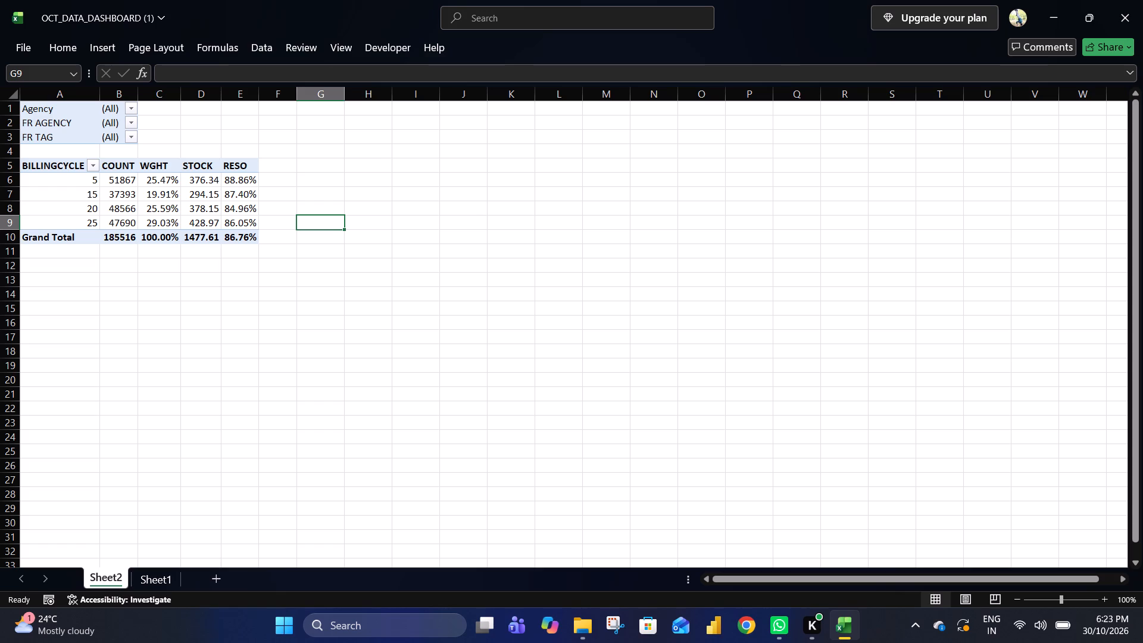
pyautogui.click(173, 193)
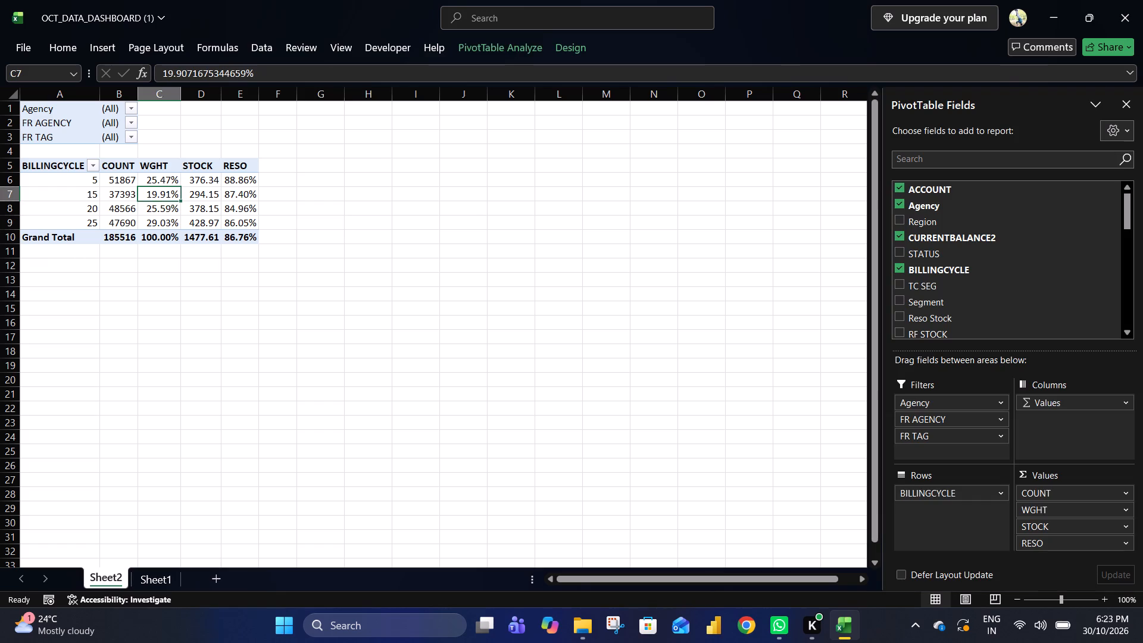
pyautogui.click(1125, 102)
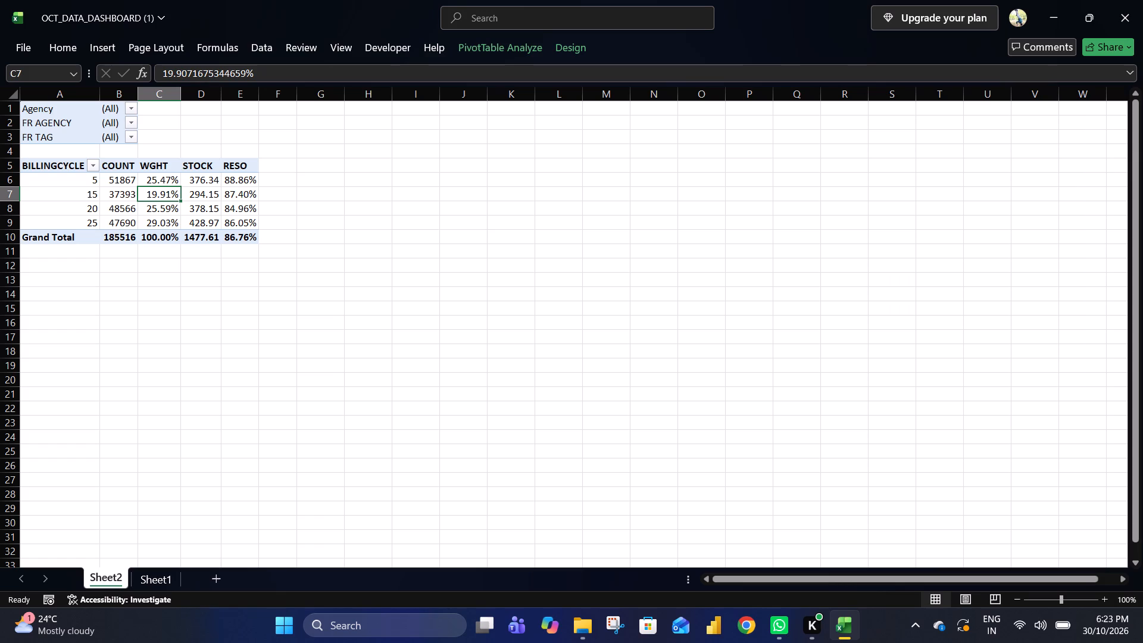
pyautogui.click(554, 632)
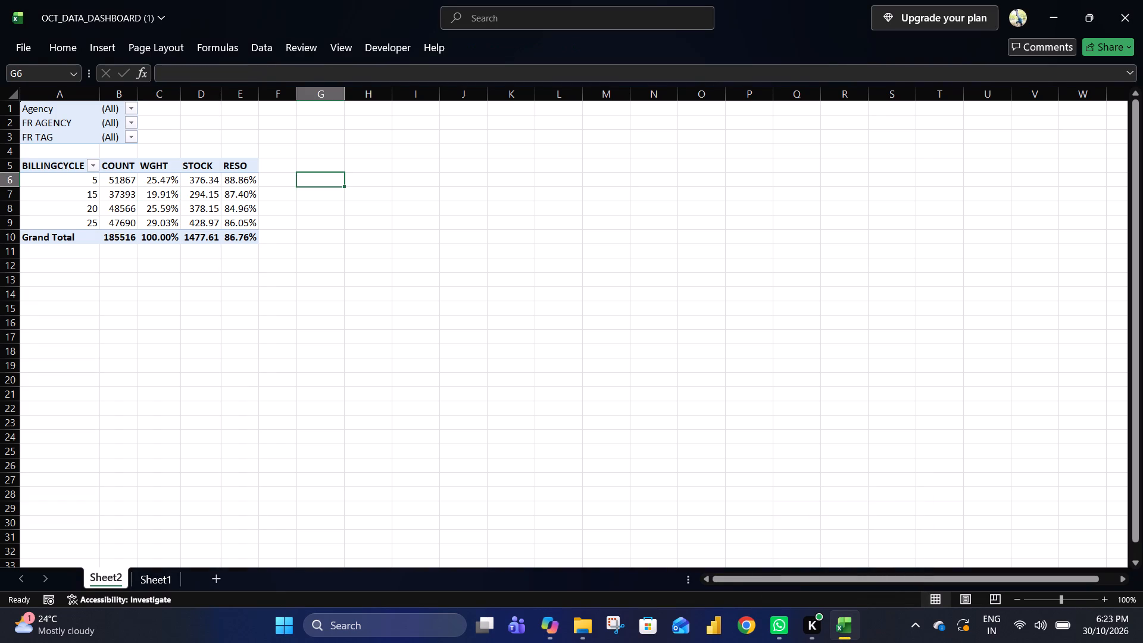
# Copy the entire billing cycle pivot table with its filters, A1:E10, and paste the duplicate below it at cell A14.
pyautogui.click(221, 201)
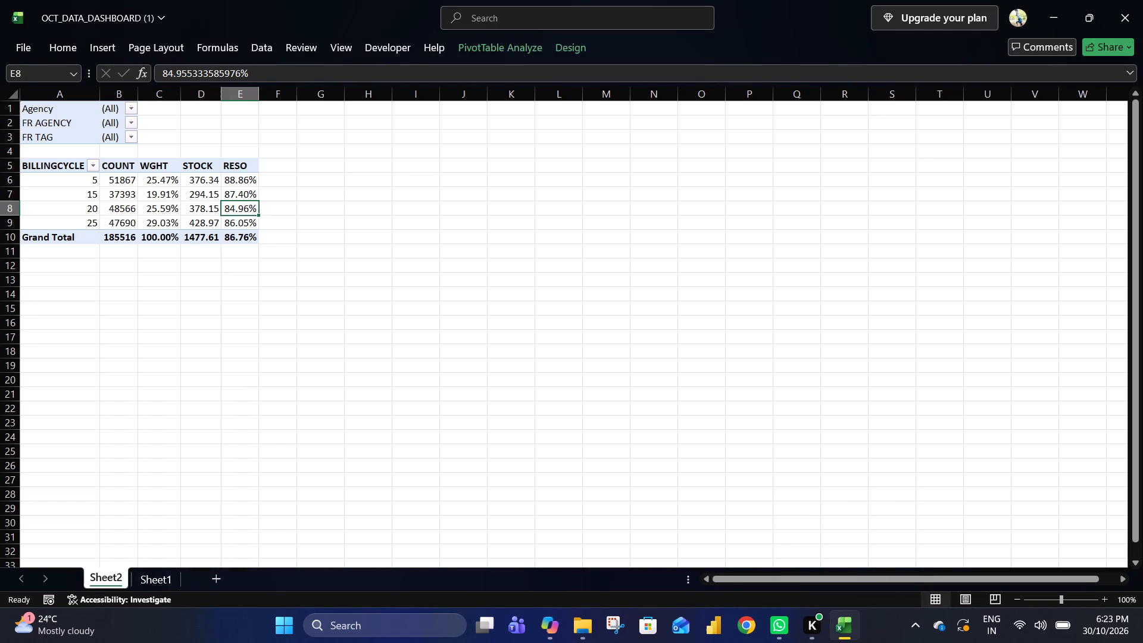
pyautogui.press('Right')
pyautogui.press('Down')
pyautogui.press('Left')
pyautogui.press('Down')
pyautogui.hotkey('shift', 'Left')
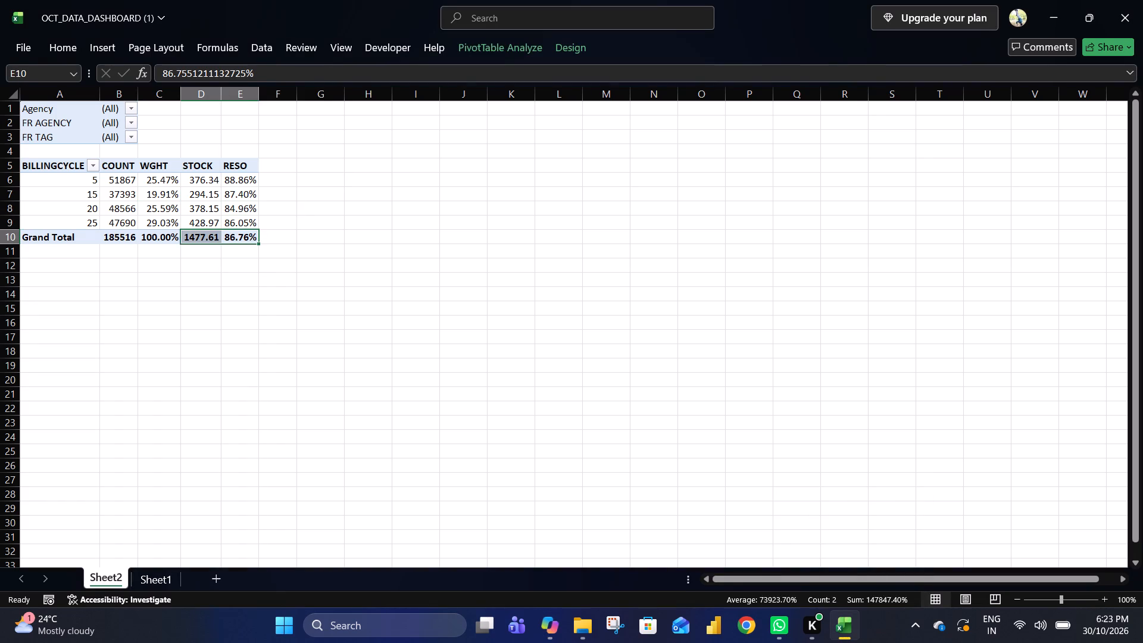
pyautogui.hotkey('shift', 'Left')
pyautogui.hotkey('shift', 'Left')
pyautogui.hotkey('shift', 'Up')
pyautogui.hotkey('shift', 'Up')
pyautogui.hotkey('shift', 'Up')
pyautogui.hotkey('shift', 'Up')
pyautogui.hotkey('shift', 'Up')
pyautogui.hotkey('shift', 'Up')
pyautogui.hotkey('shift', 'Up')
pyautogui.hotkey('shift', 'Up')
pyautogui.hotkey('shift', 'Up')
pyautogui.hotkey('shift', 'Up')
pyautogui.hotkey('shift', 'Up')
pyautogui.hotkey('shift', 'Left')
pyautogui.hotkey('shift', 'Left')
pyautogui.hotkey('shift', 'Left')
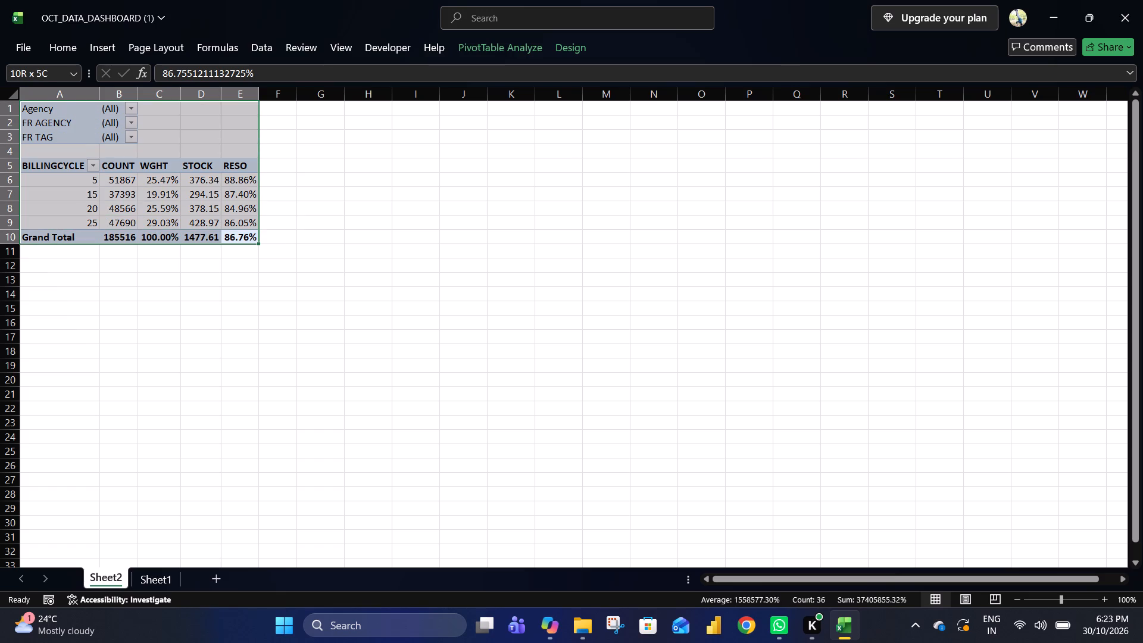
pyautogui.hotkey('ctrl', 'c')
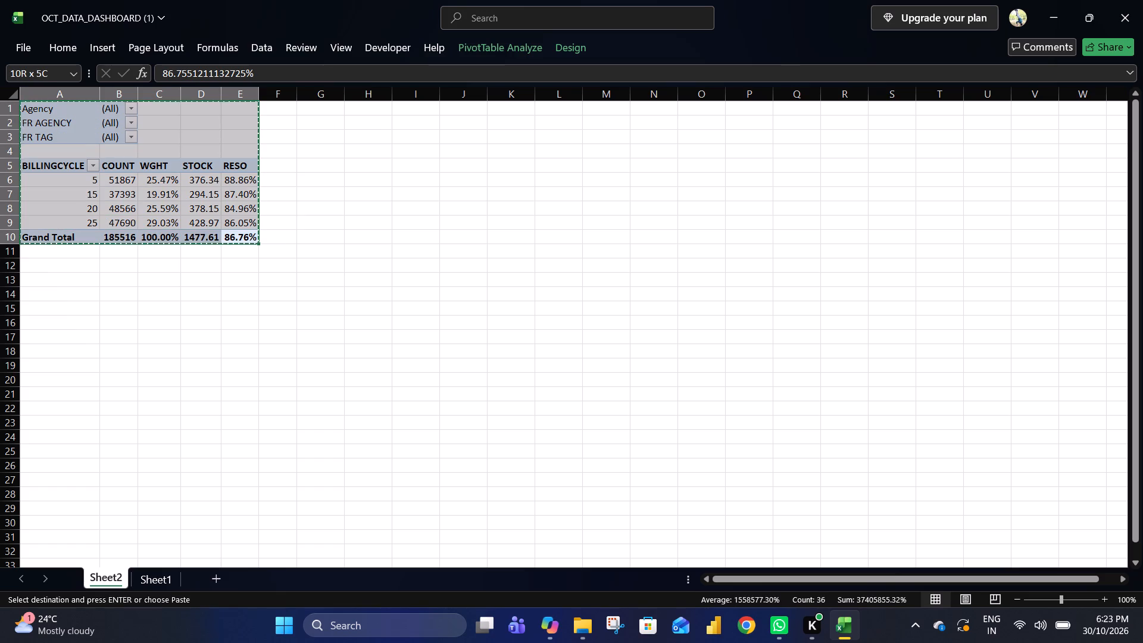
pyautogui.click(313, 204)
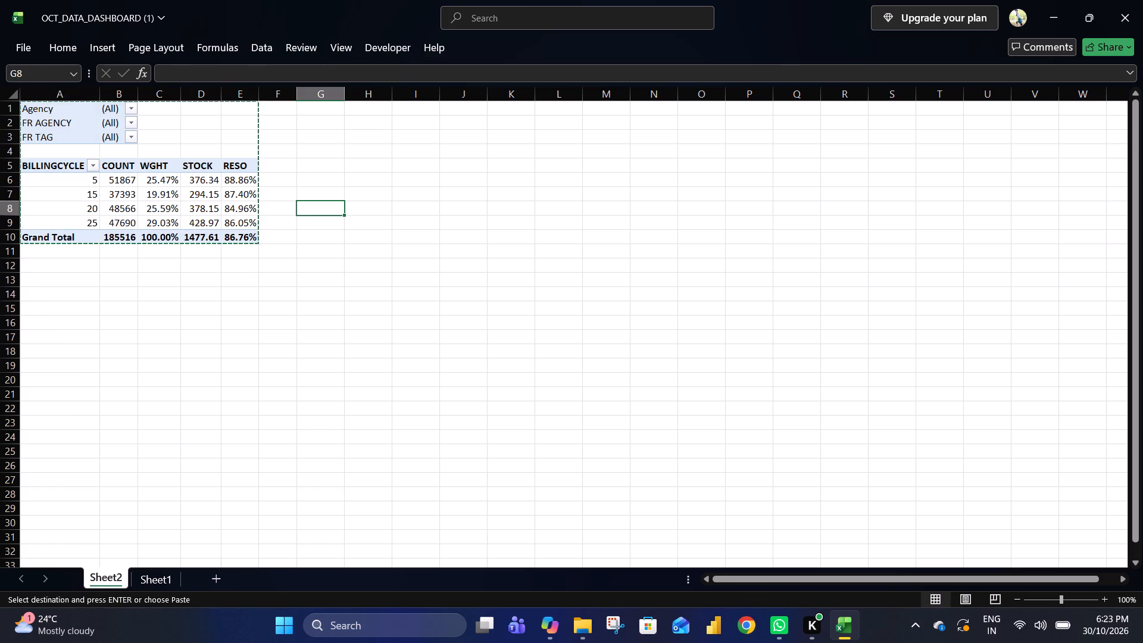
pyautogui.click(86, 289)
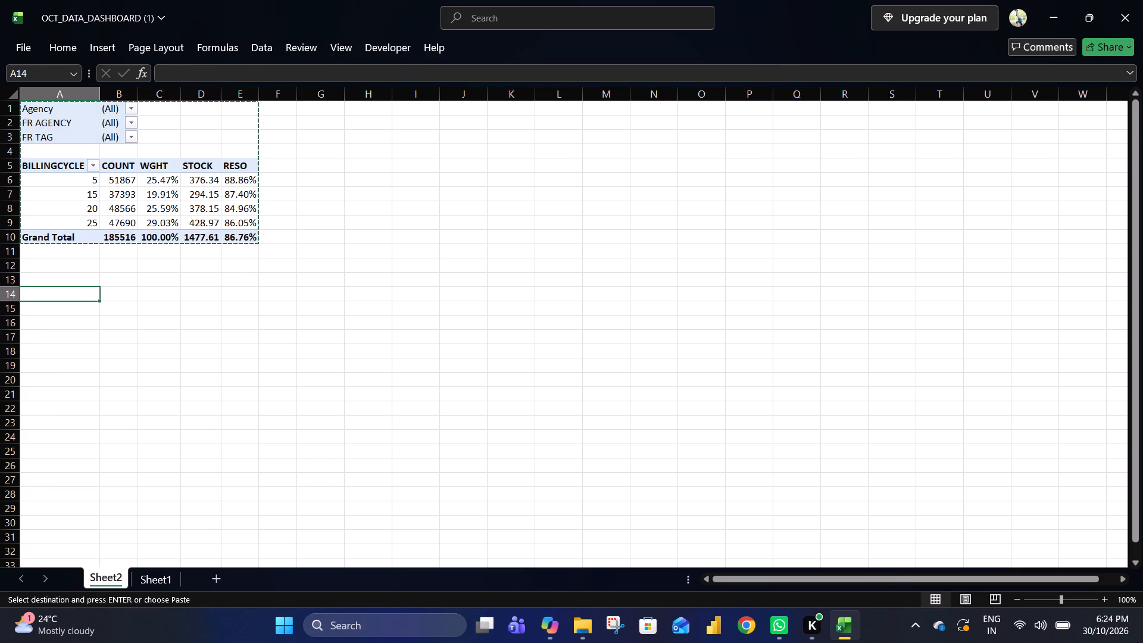
pyautogui.hotkey('ctrl', 'v')
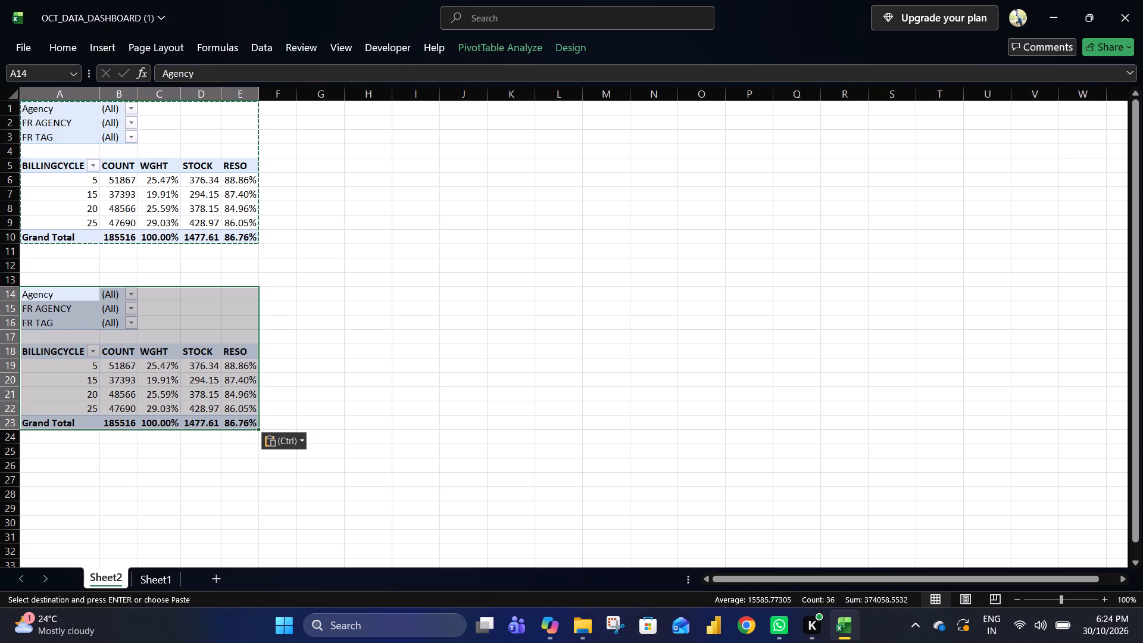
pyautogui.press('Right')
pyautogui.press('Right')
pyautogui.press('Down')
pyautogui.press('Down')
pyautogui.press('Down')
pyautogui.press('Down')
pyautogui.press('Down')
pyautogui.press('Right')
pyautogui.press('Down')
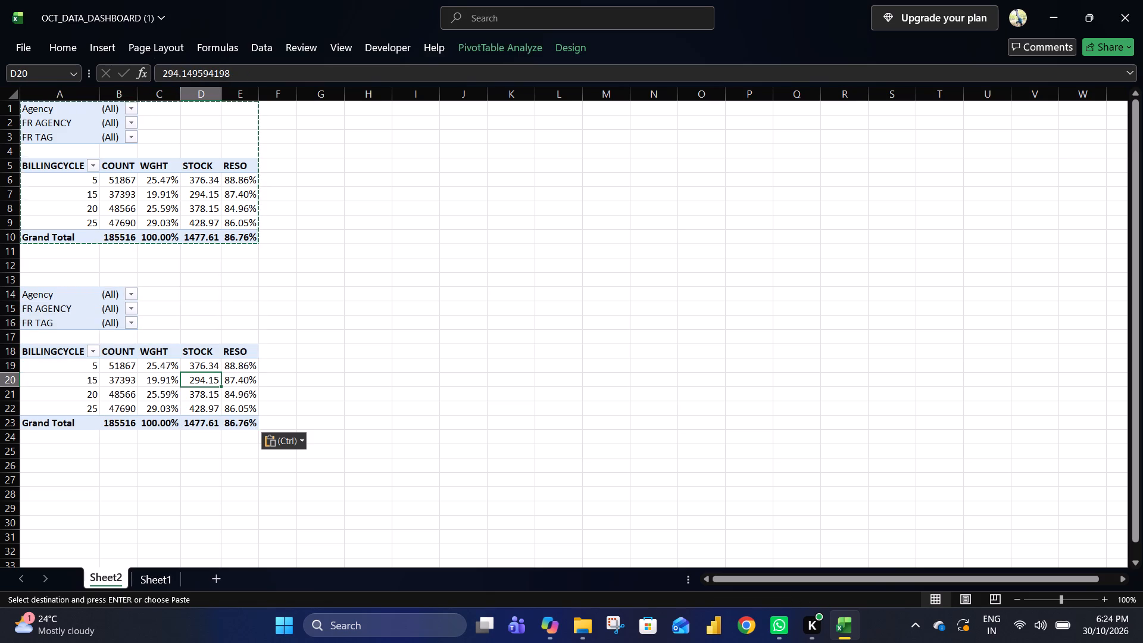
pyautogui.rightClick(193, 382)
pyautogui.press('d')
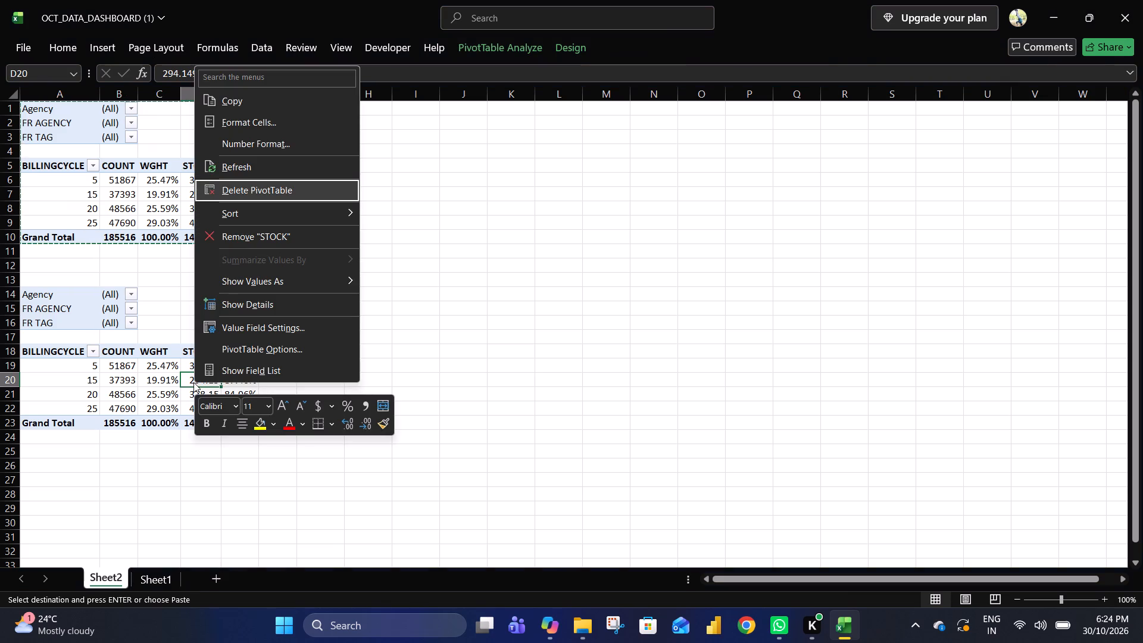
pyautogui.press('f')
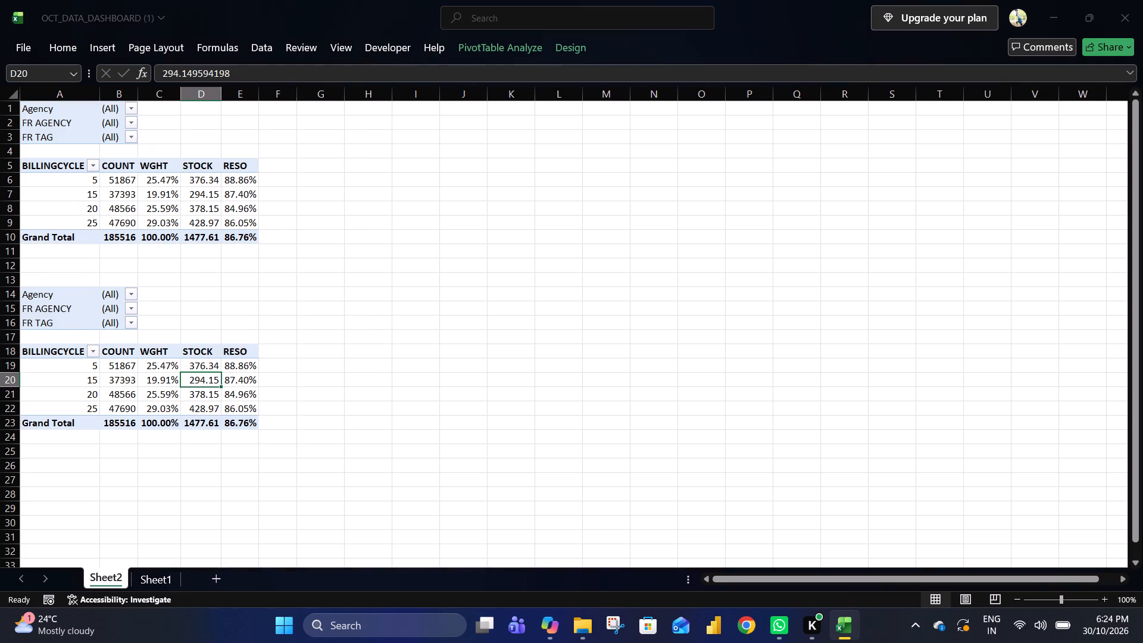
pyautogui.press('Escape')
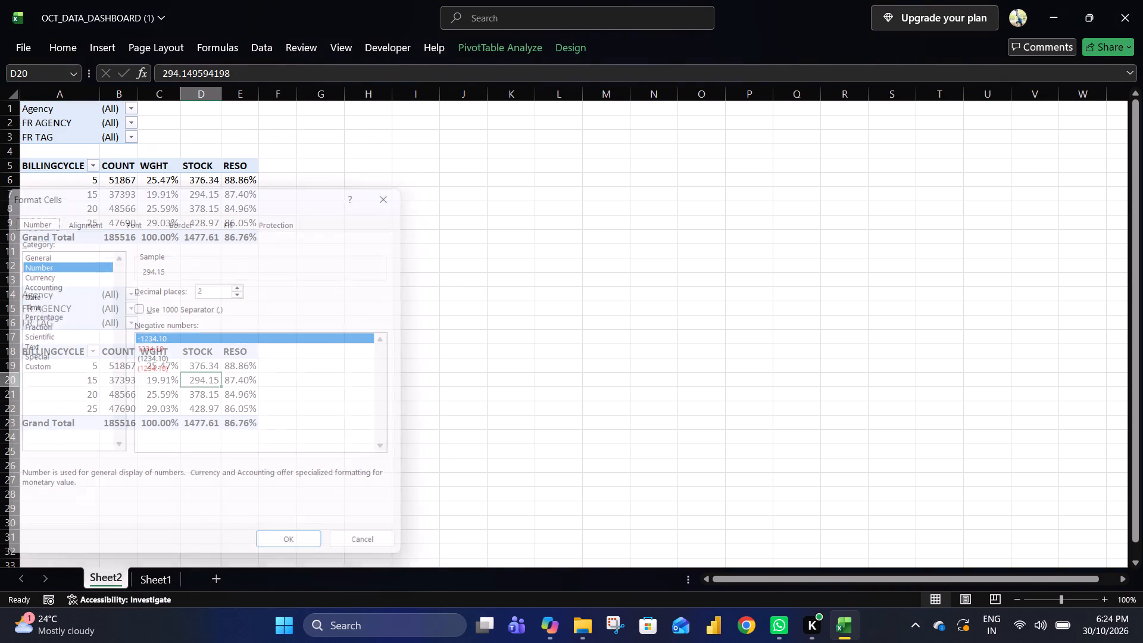
# Show the field list for the duplicated pivot table and remove COUNT and WGHT from its values.
pyautogui.rightClick(193, 382)
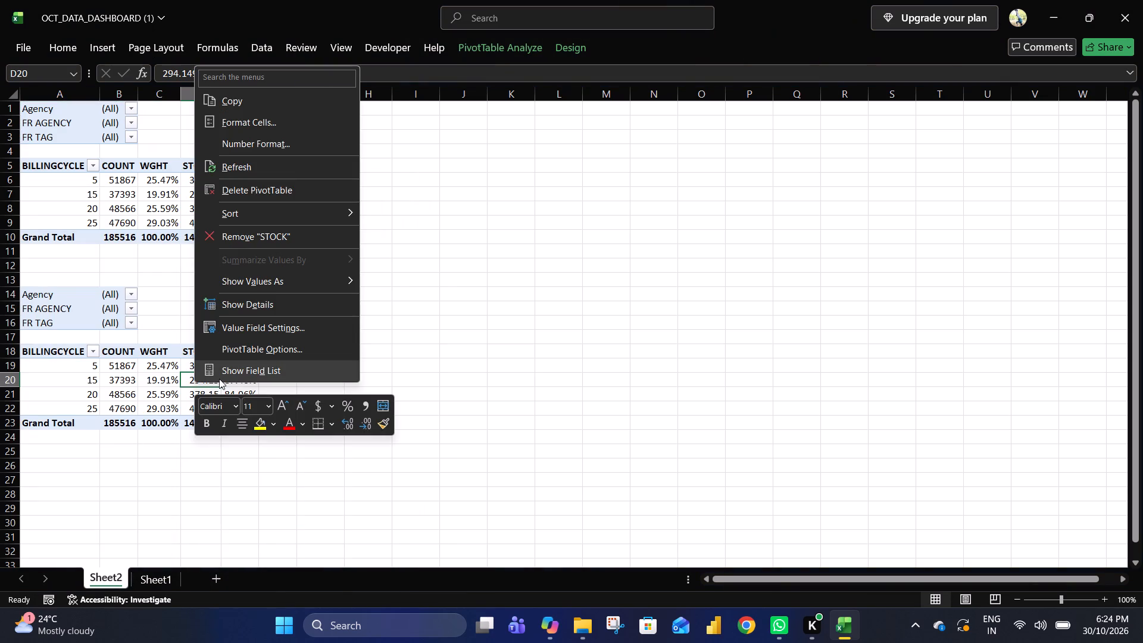
pyautogui.write('dd')
pyautogui.press('Return')
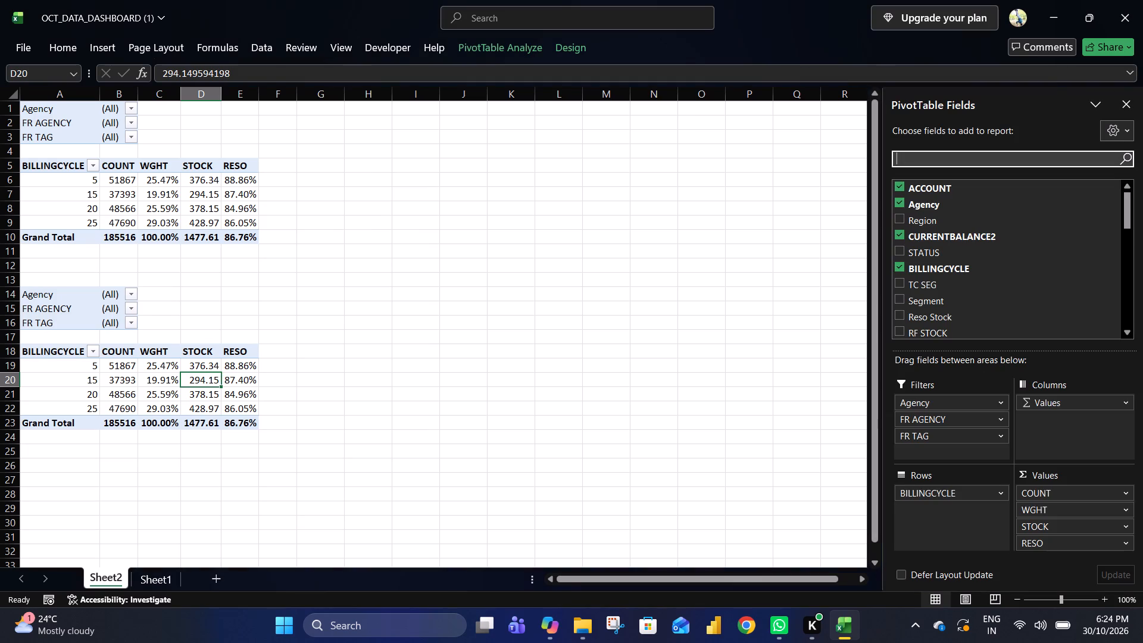
pyautogui.moveTo(1035, 495); pyautogui.dragTo(747, 441)
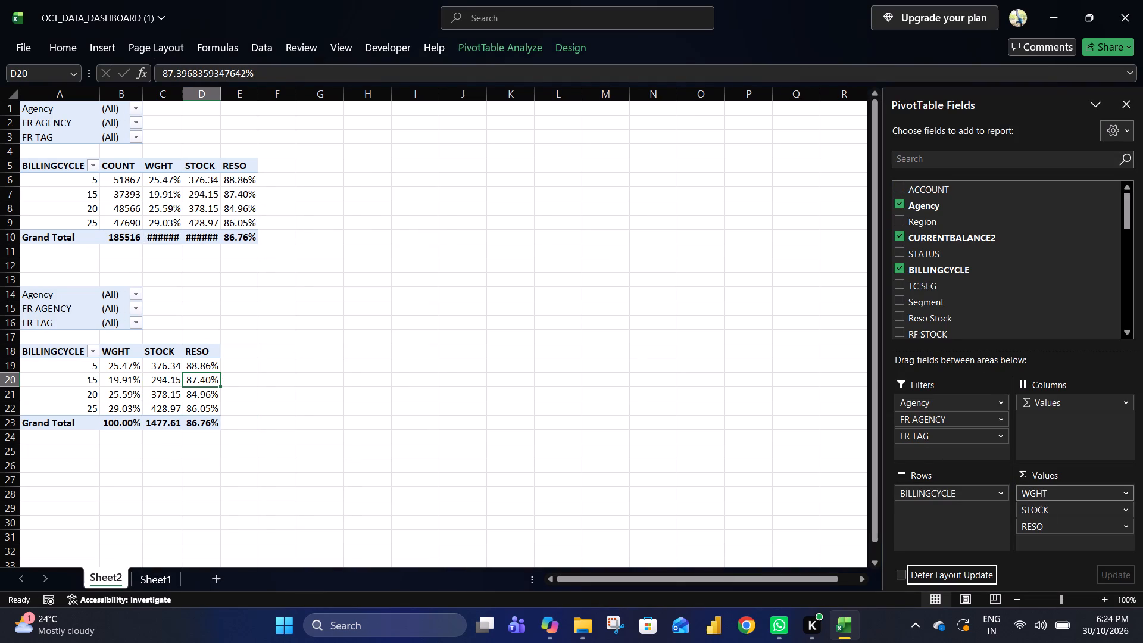
pyautogui.moveTo(1067, 499); pyautogui.dragTo(795, 475)
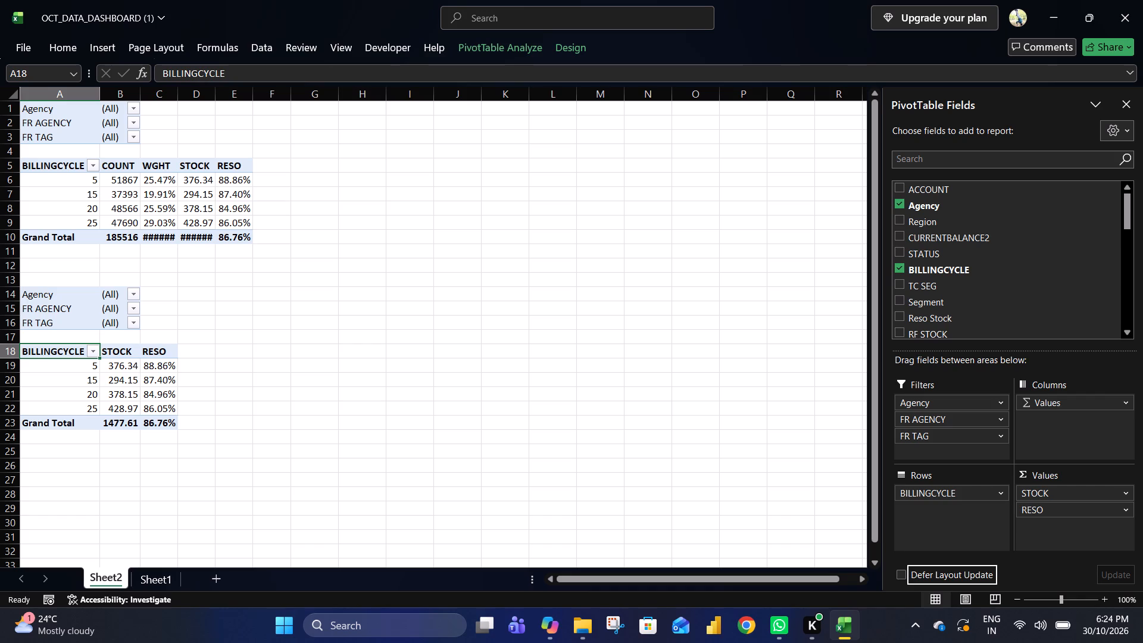
# Remove the Agency, FR AGENCY and FR TAG filters from the duplicated pivot table.
pyautogui.moveTo(935, 404); pyautogui.dragTo(807, 388)
pyautogui.moveTo(945, 407); pyautogui.dragTo(764, 373)
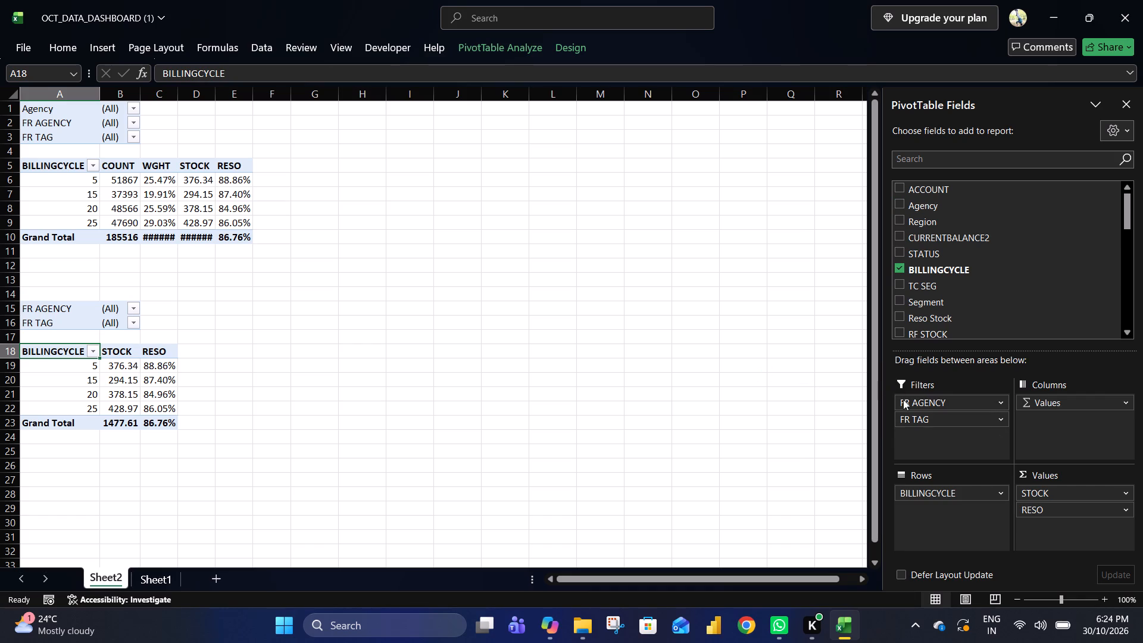
pyautogui.moveTo(931, 410); pyautogui.dragTo(779, 401)
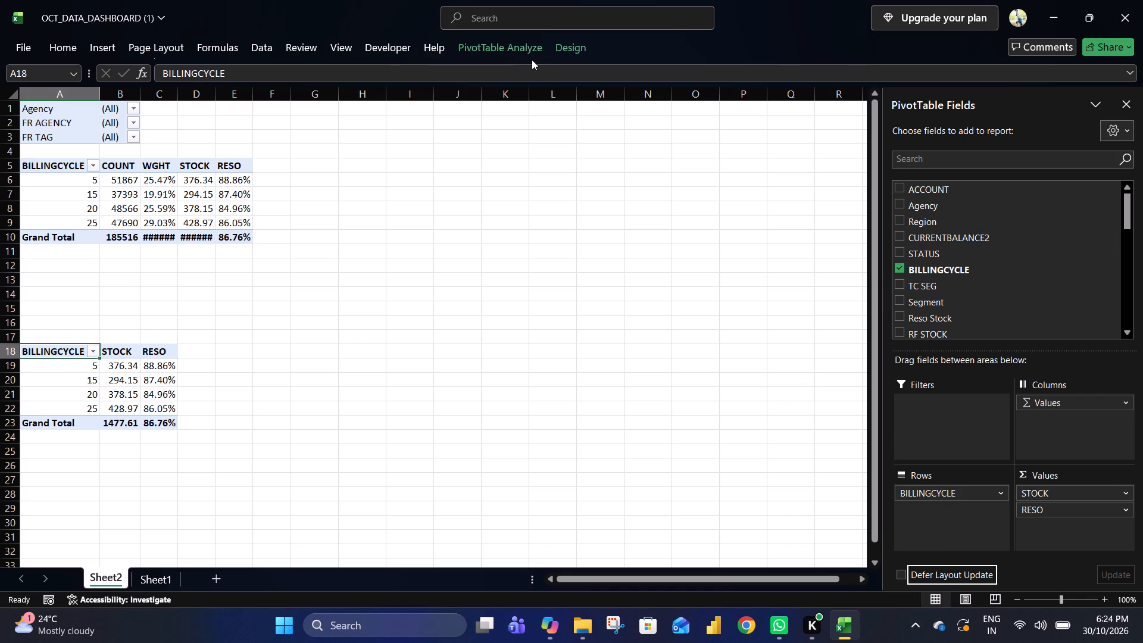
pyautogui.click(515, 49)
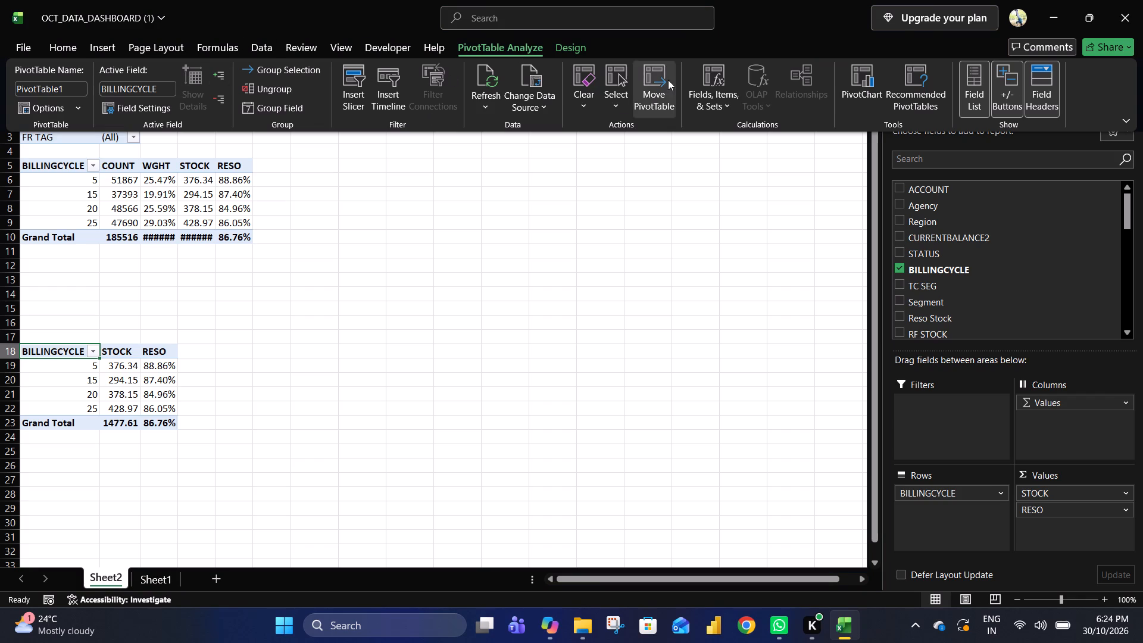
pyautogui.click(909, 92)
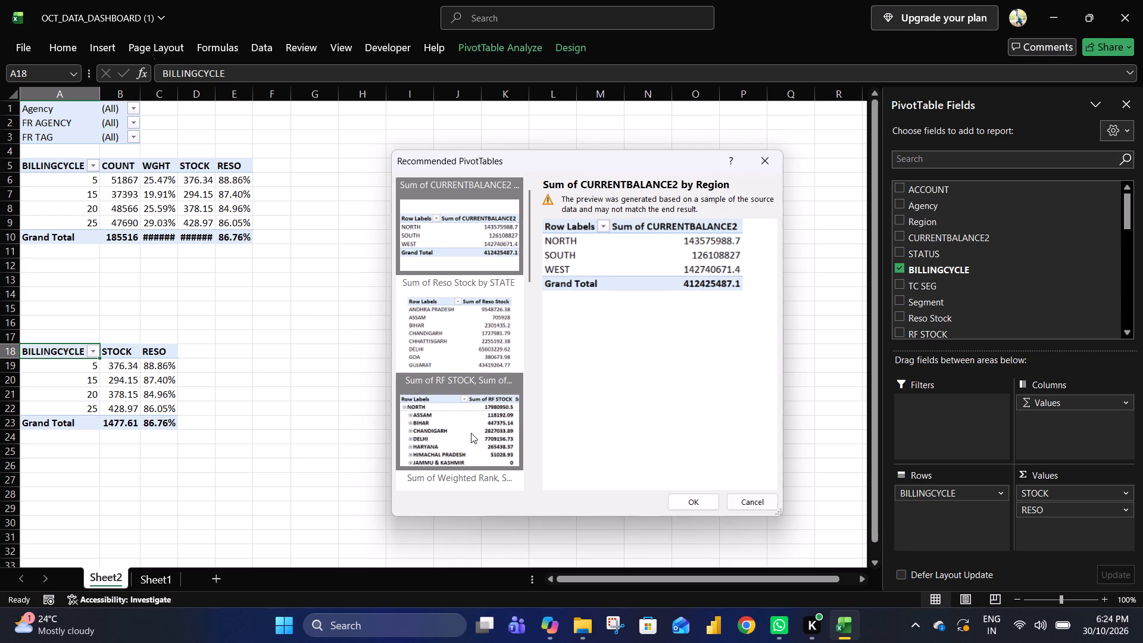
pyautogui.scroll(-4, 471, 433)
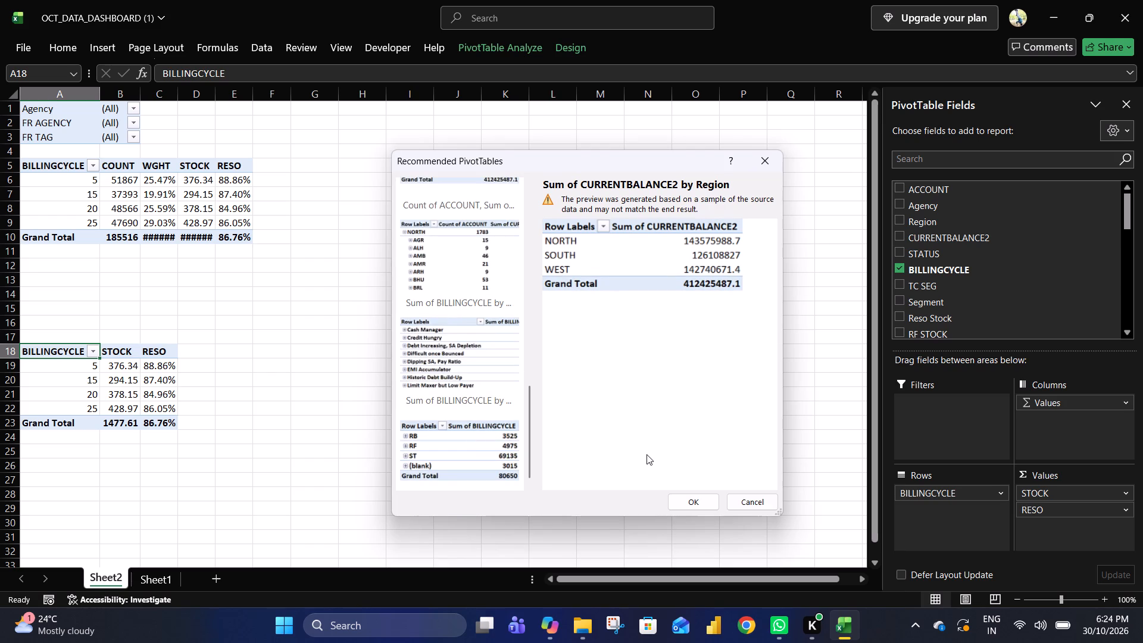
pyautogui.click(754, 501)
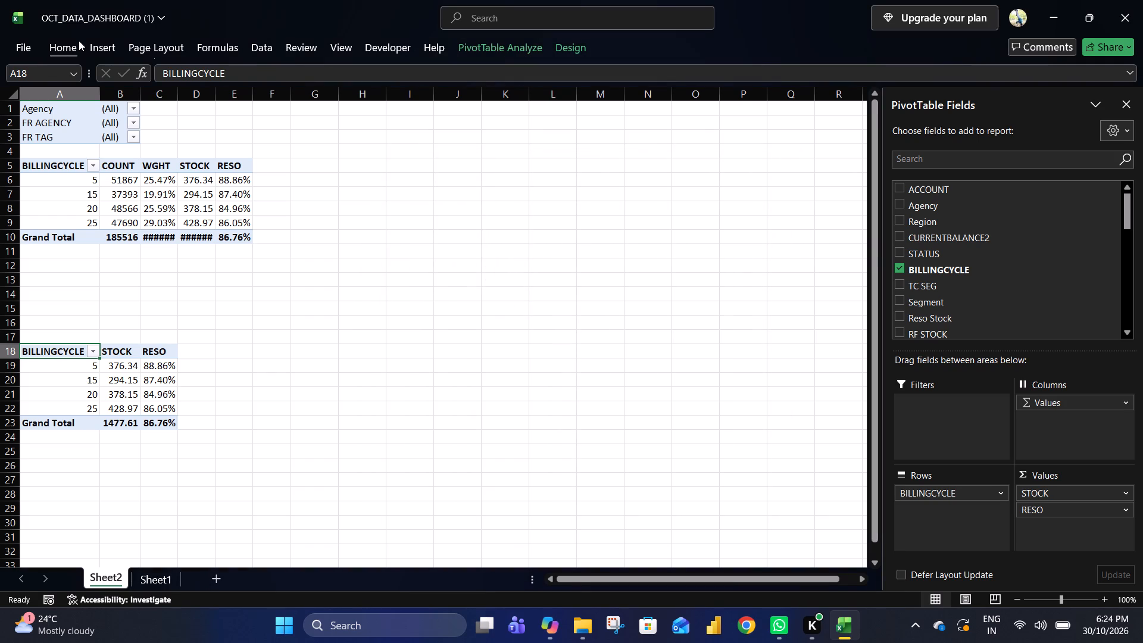
# Insert a 3-D Clustered Column pivot chart based on the duplicated billing cycle pivot table.
pyautogui.click(90, 38)
pyautogui.click(93, 44)
pyautogui.click(93, 44)
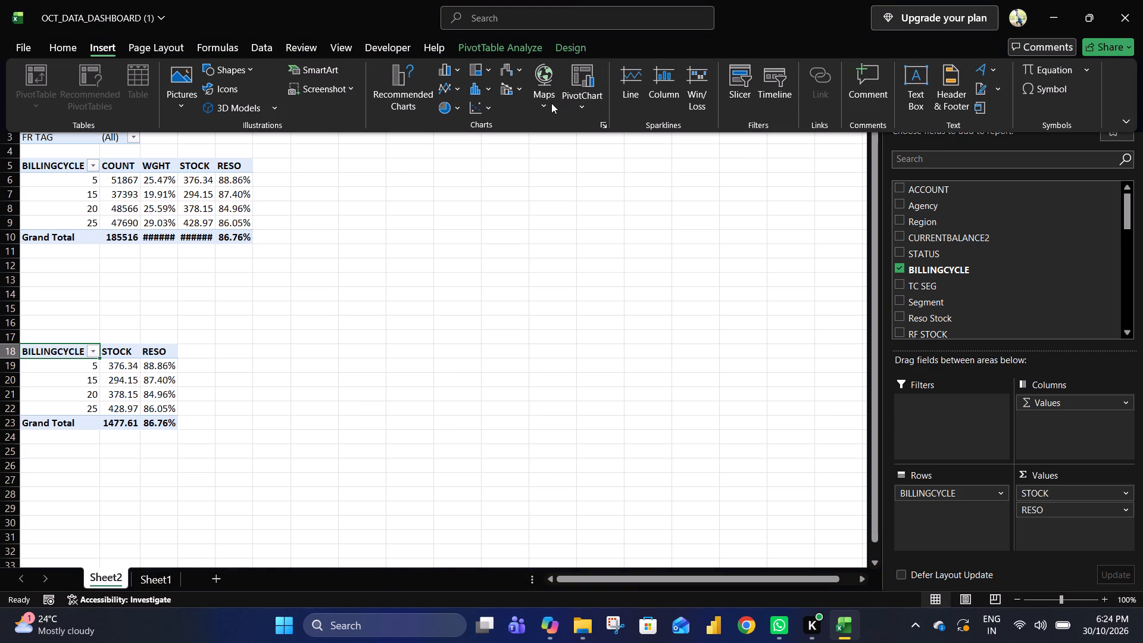
pyautogui.click(405, 96)
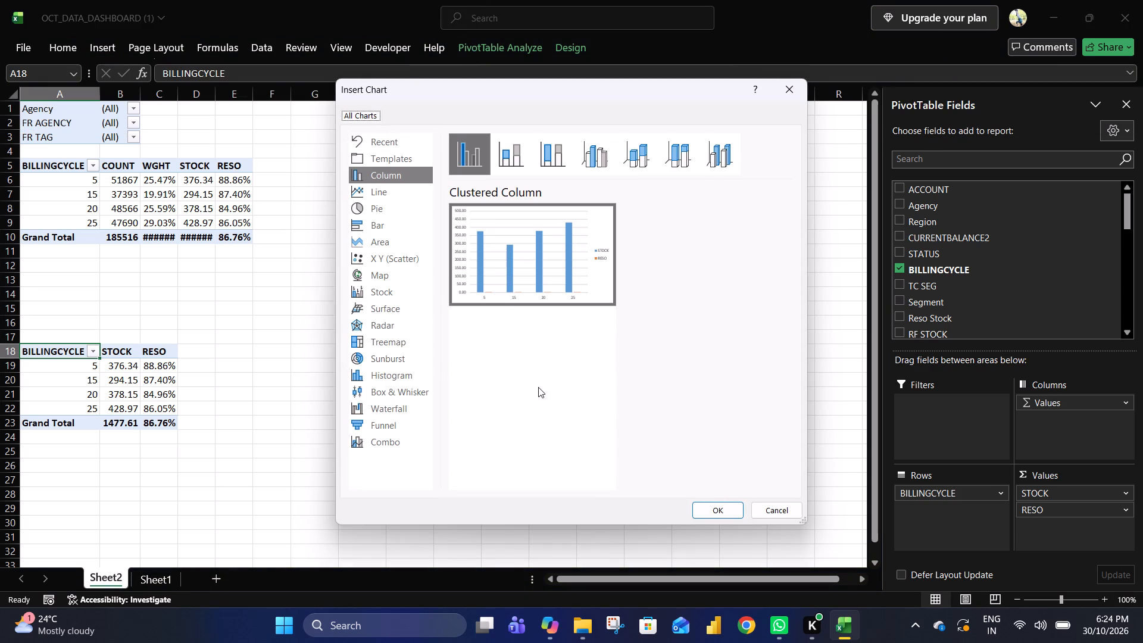
pyautogui.click(393, 196)
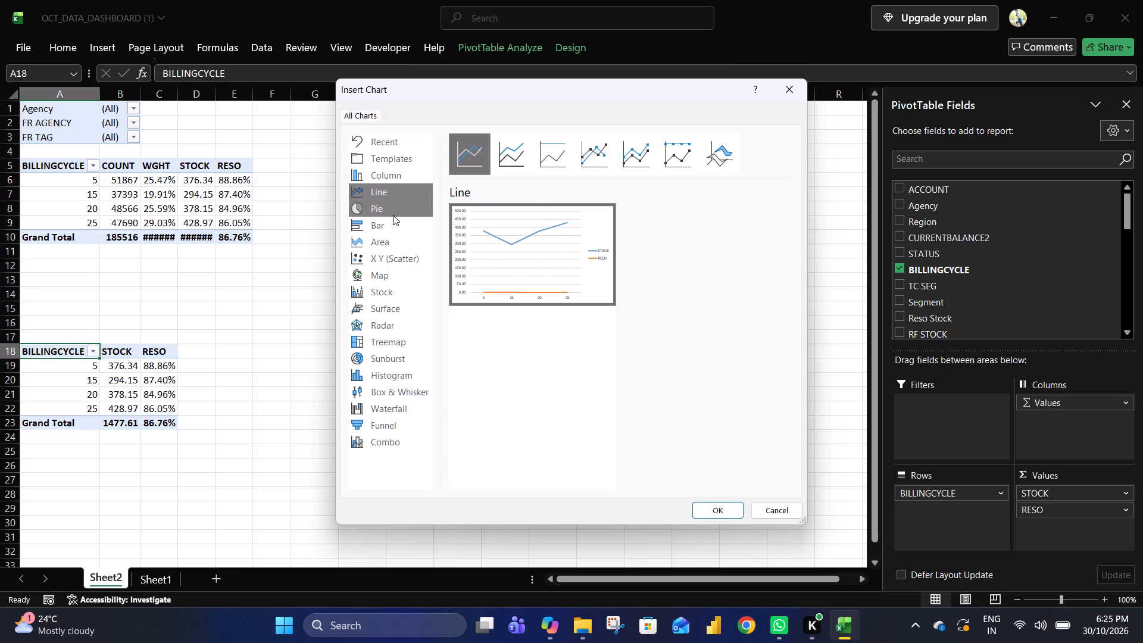
pyautogui.click(393, 215)
pyautogui.click(391, 233)
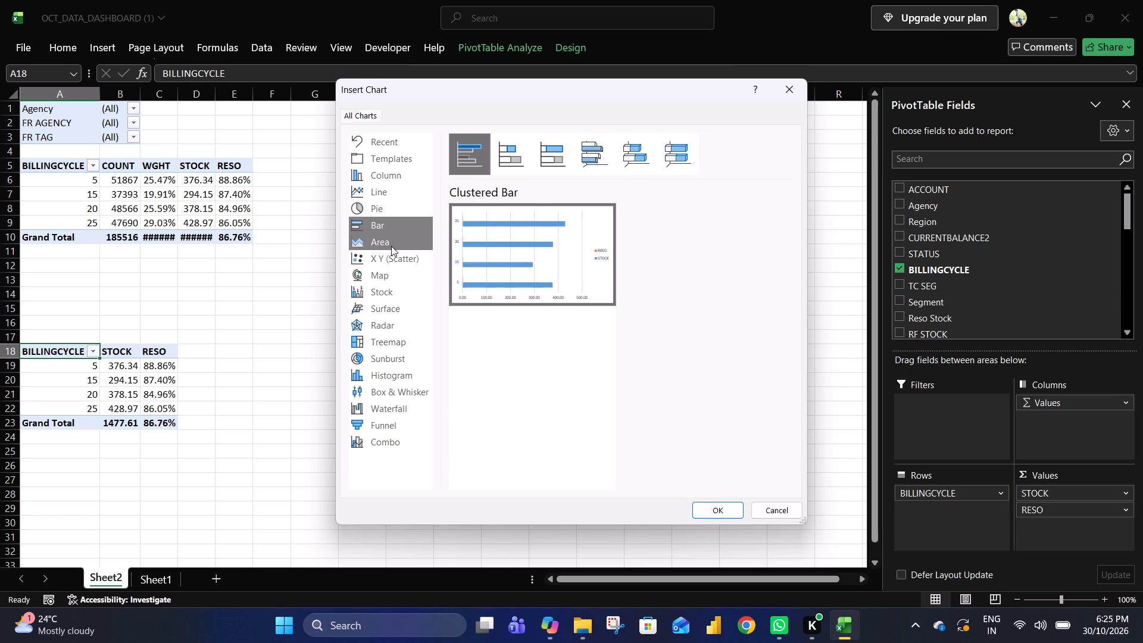
pyautogui.click(391, 248)
pyautogui.click(386, 340)
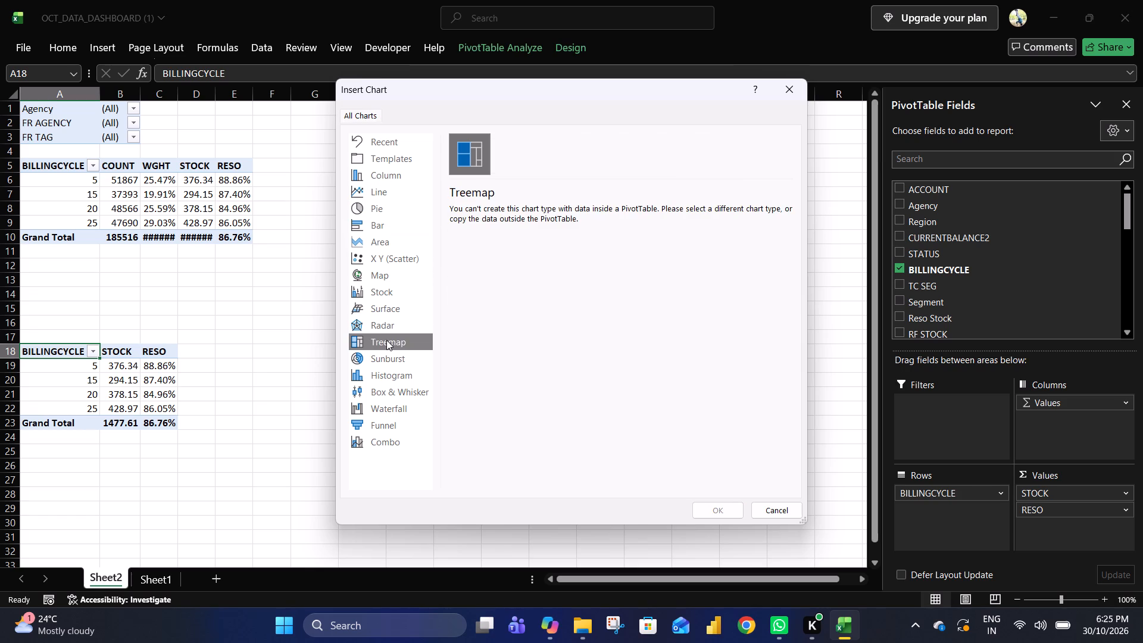
pyautogui.click(378, 166)
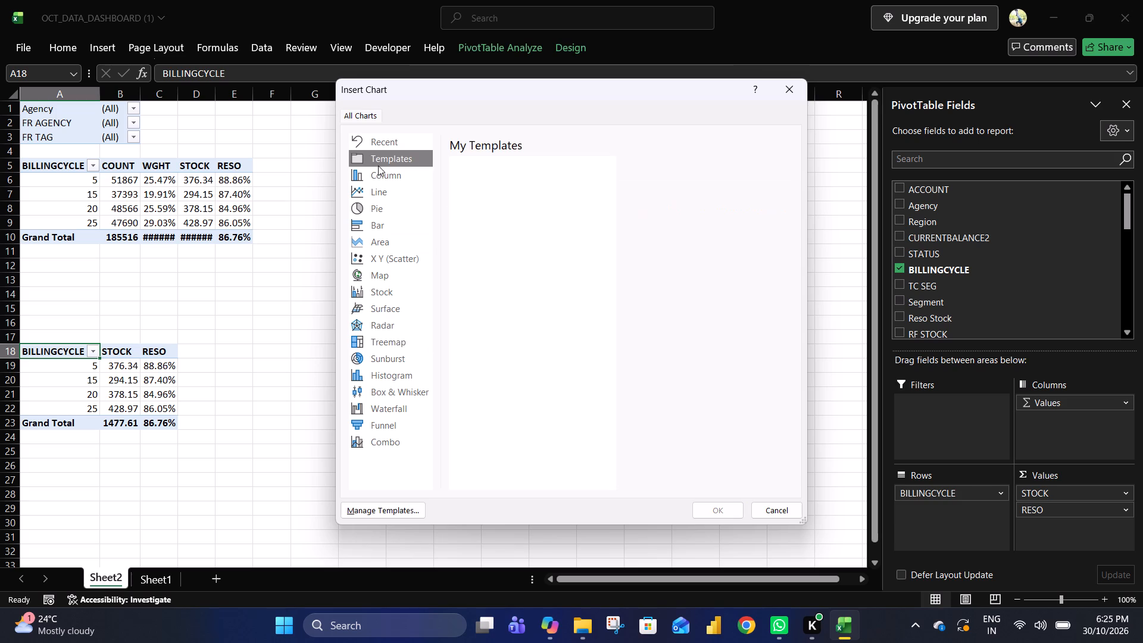
pyautogui.click(378, 173)
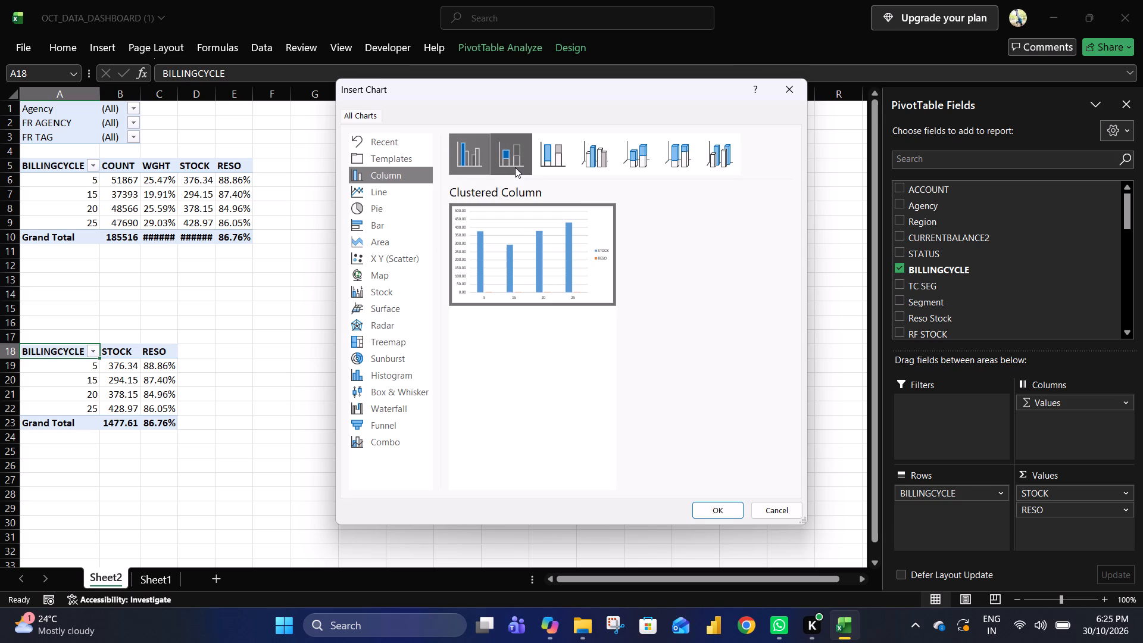
pyautogui.click(515, 167)
pyautogui.click(558, 156)
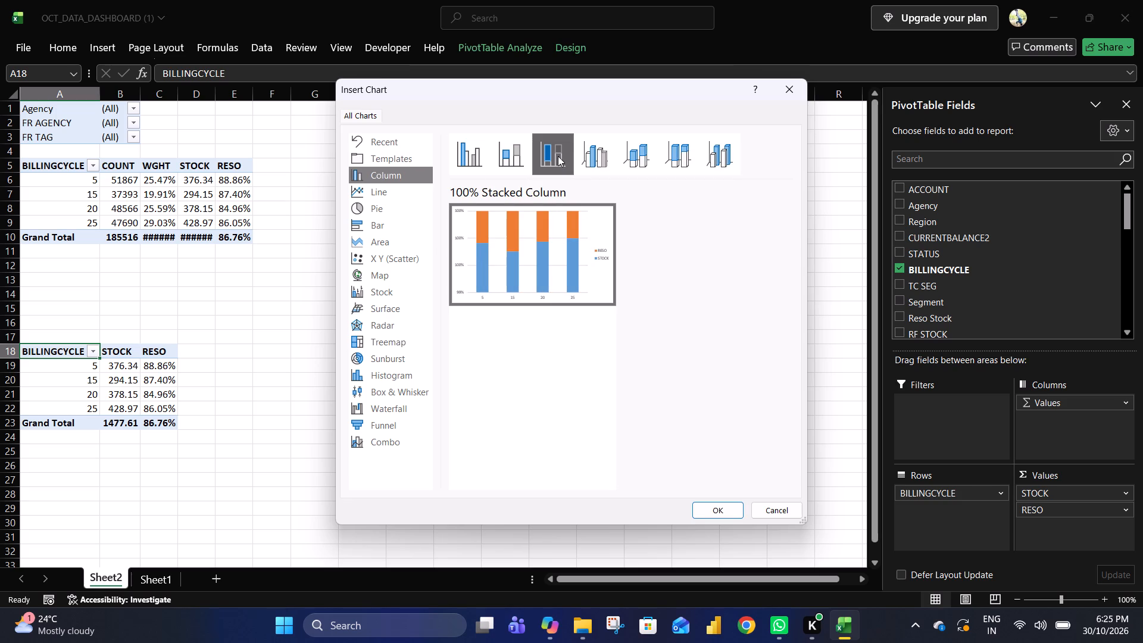
pyautogui.click(594, 156)
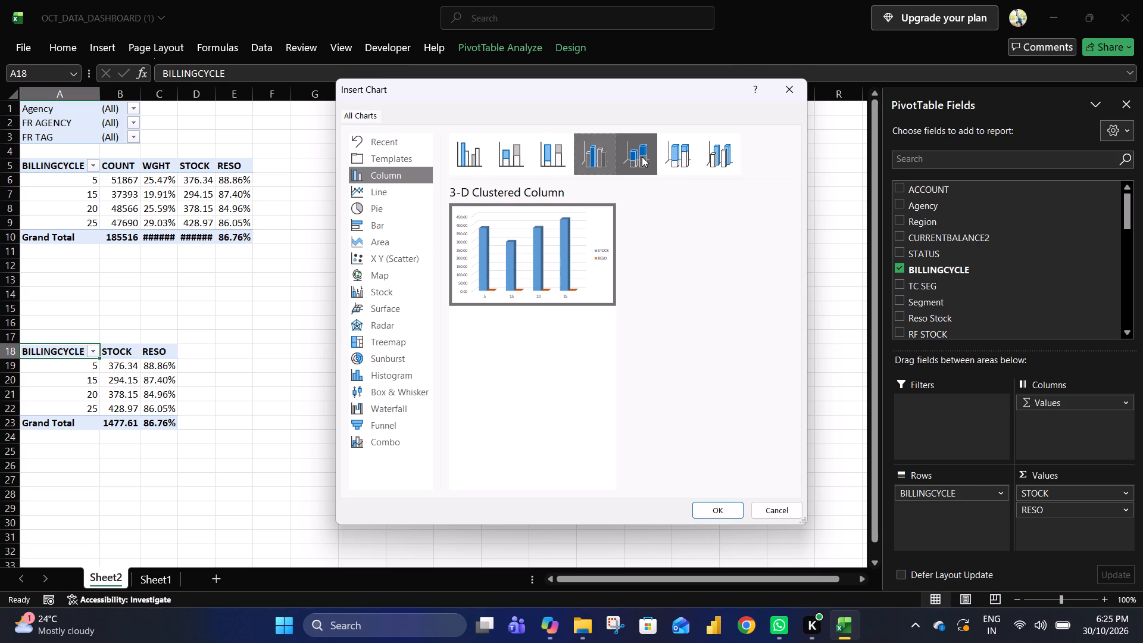
pyautogui.click(642, 157)
pyautogui.click(678, 160)
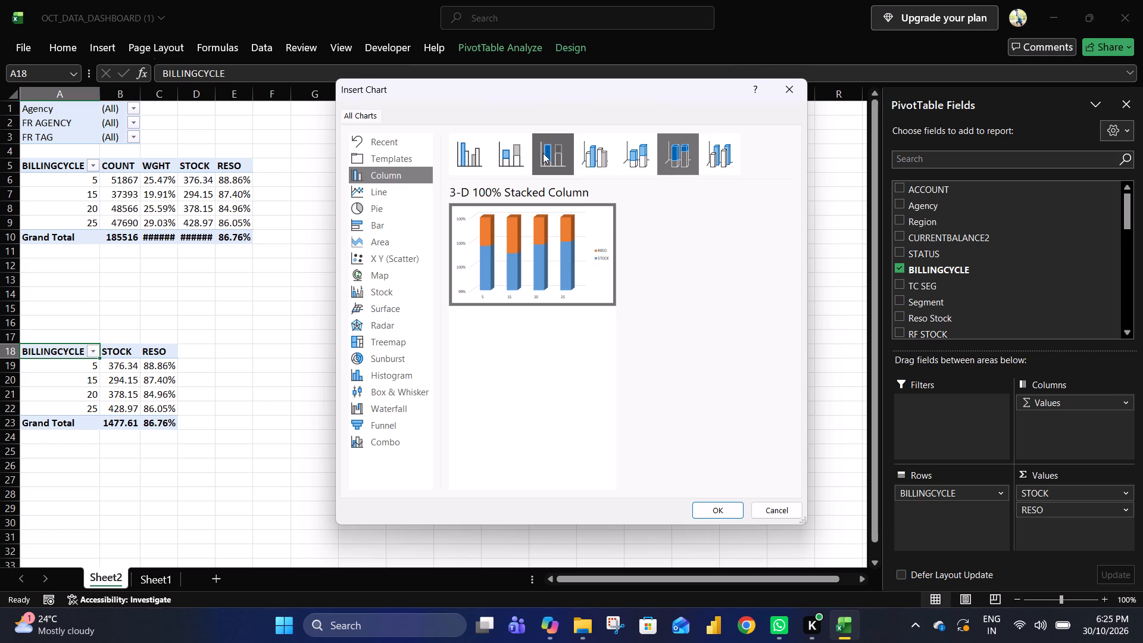
pyautogui.click(518, 163)
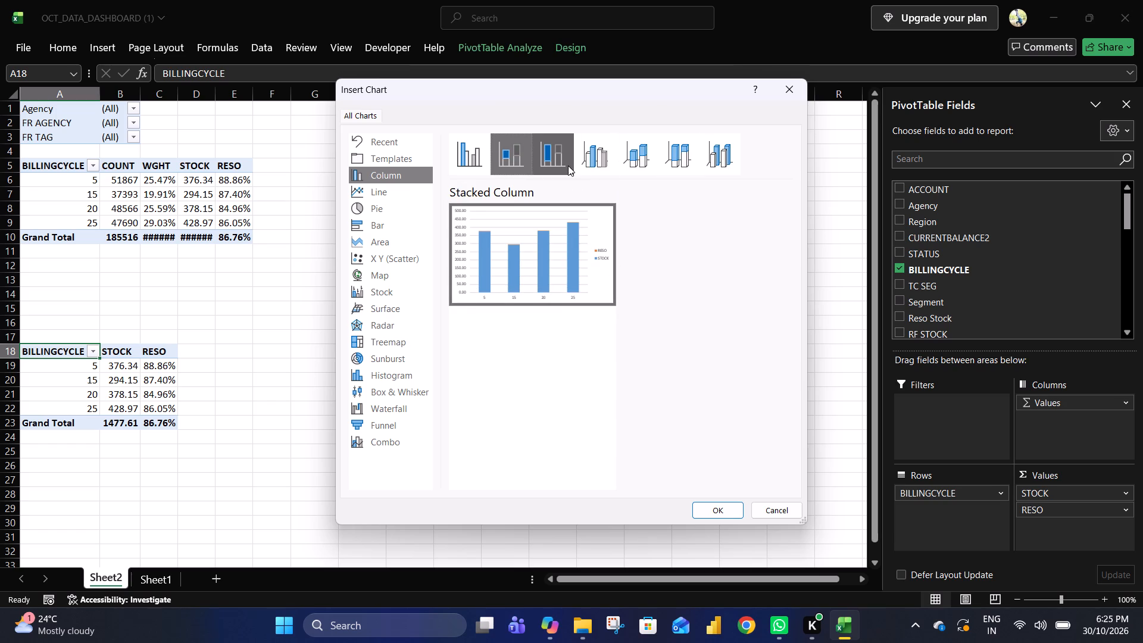
pyautogui.click(568, 166)
pyautogui.click(591, 165)
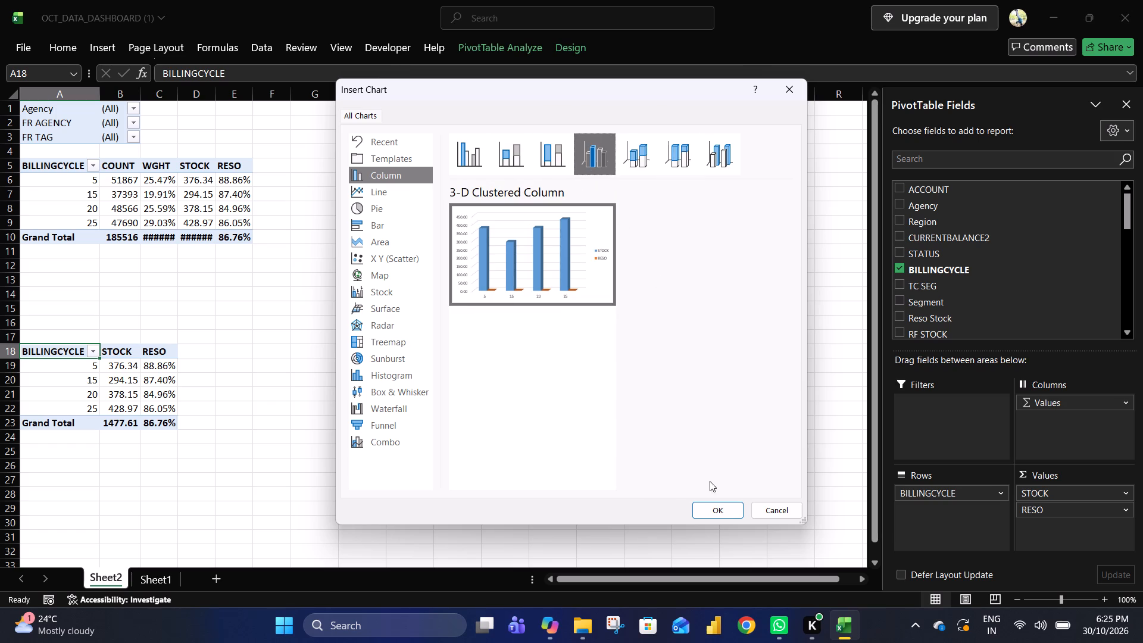
pyautogui.click(710, 510)
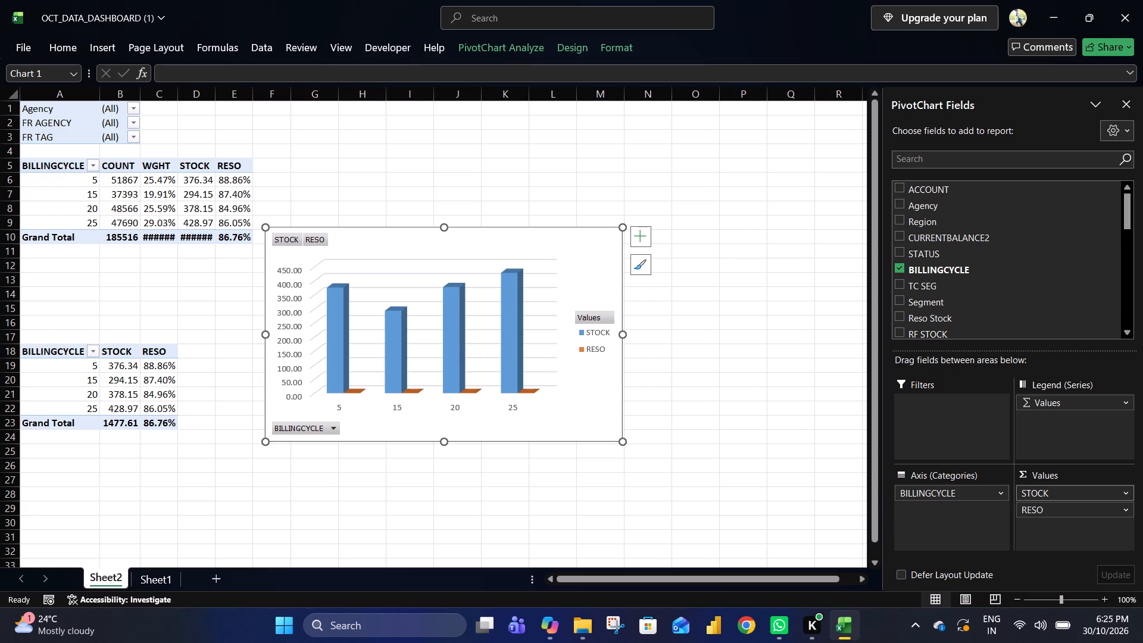
# Remove RESO from the pivot chart's values, leaving only STOCK plotted by BILLINGCYCLE.
pyautogui.moveTo(1047, 511); pyautogui.dragTo(781, 472)
pyautogui.moveTo(781, 472); pyautogui.dragTo(770, 472)
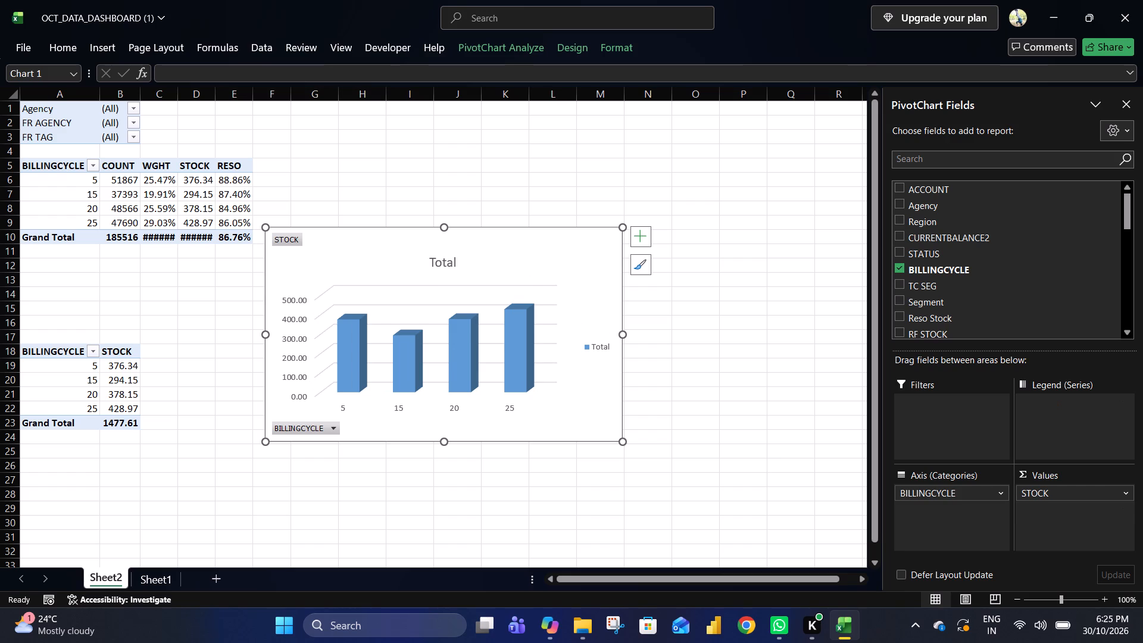
# Apply the dark grey chart style with boxed data labels above the columns to the STOCK chart.
pyautogui.click(564, 255)
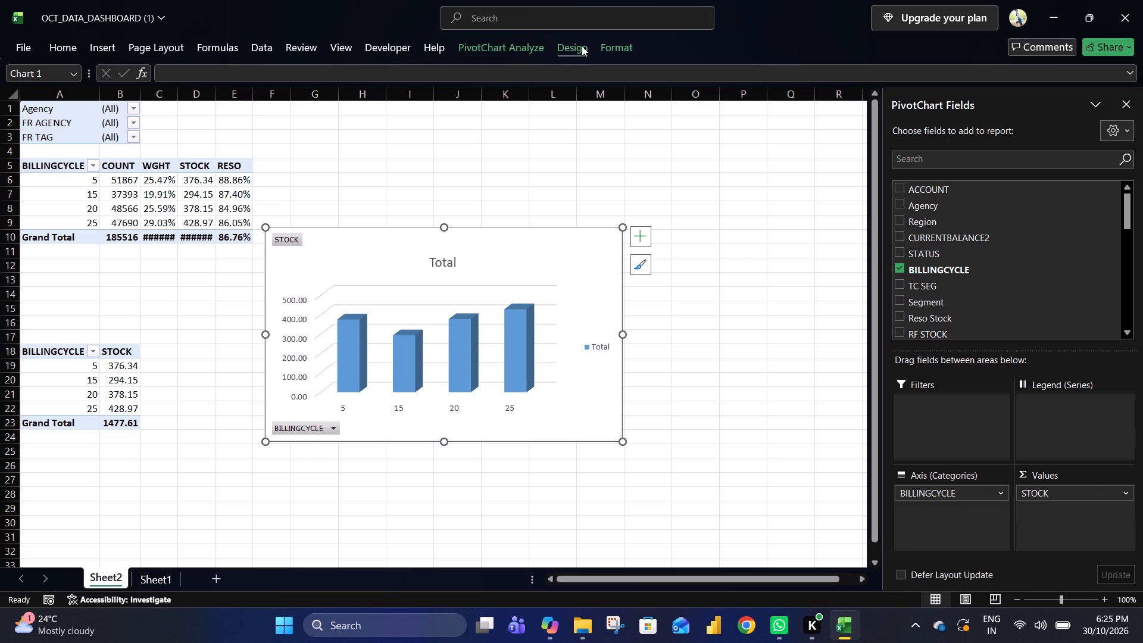
pyautogui.click(582, 46)
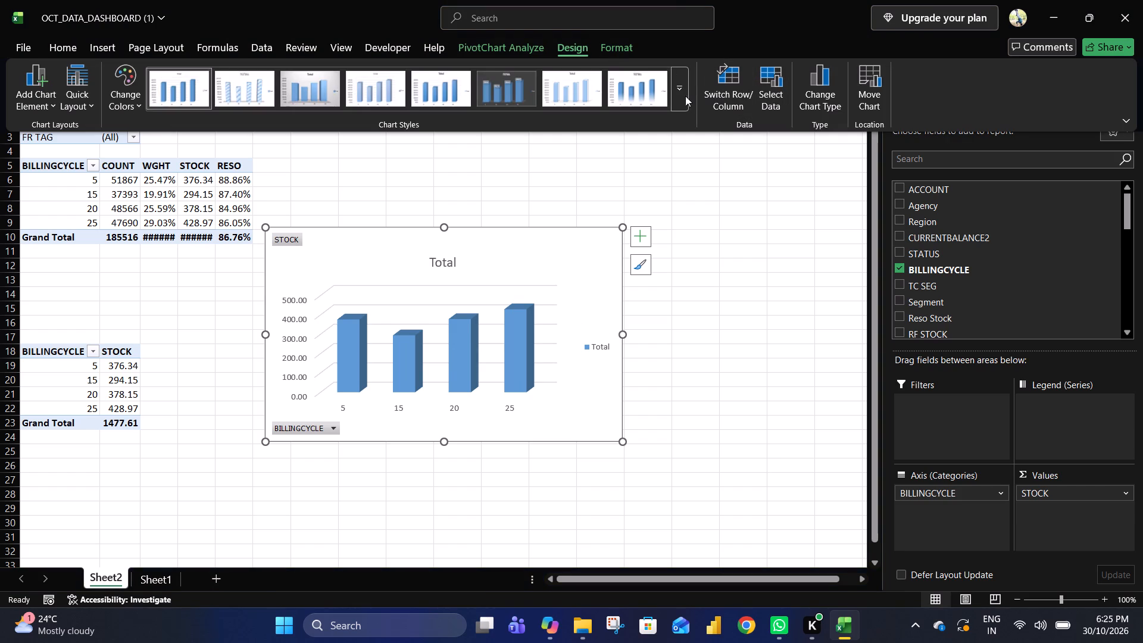
pyautogui.click(685, 96)
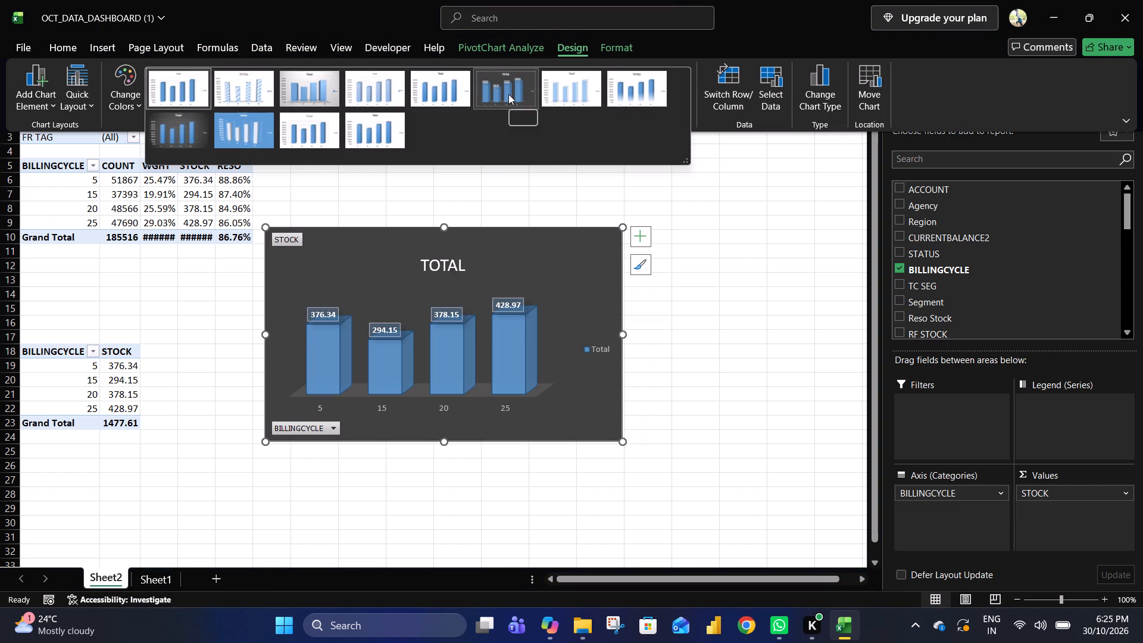
pyautogui.click(508, 94)
# Recolour the STOCK chart with the fourth Colorful palette so its columns are green.
pyautogui.click(111, 103)
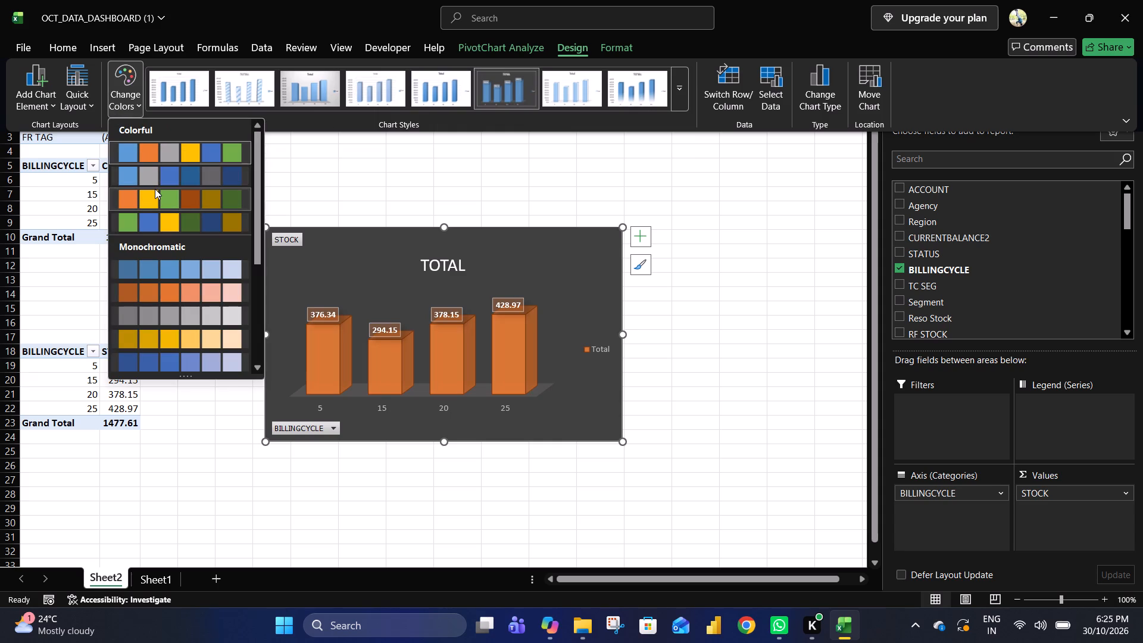
pyautogui.click(155, 189)
pyautogui.click(140, 104)
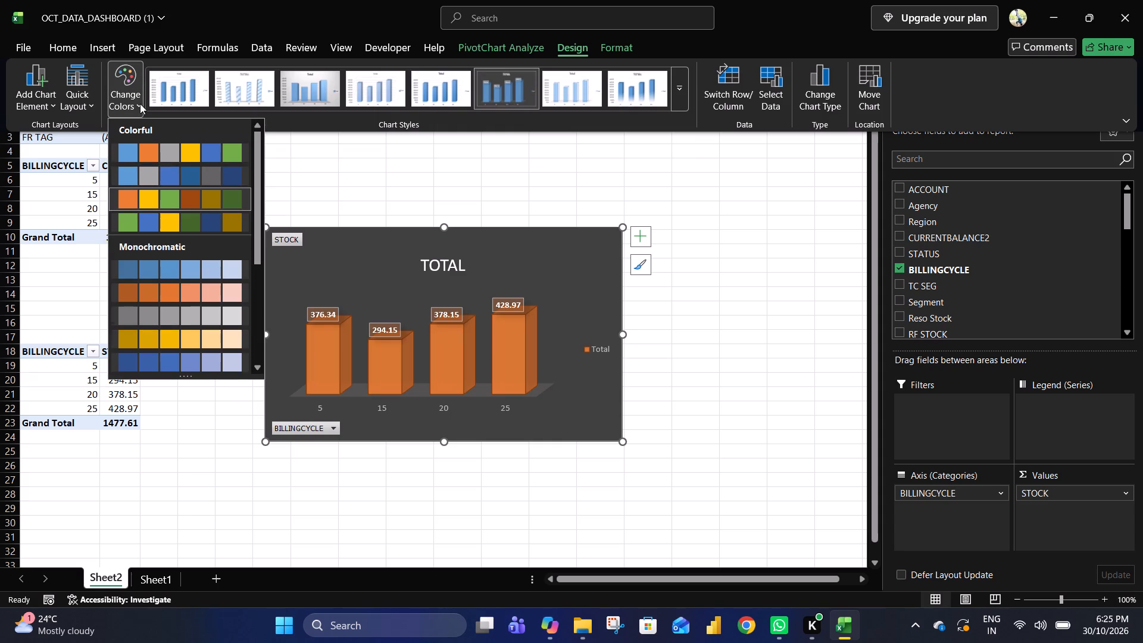
pyautogui.click(177, 228)
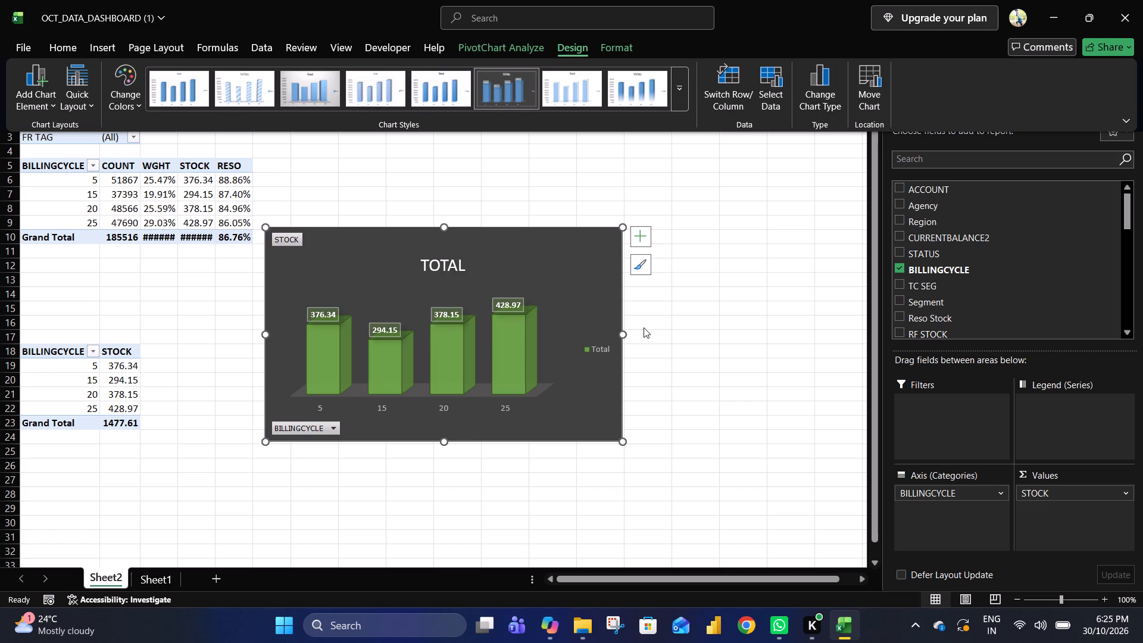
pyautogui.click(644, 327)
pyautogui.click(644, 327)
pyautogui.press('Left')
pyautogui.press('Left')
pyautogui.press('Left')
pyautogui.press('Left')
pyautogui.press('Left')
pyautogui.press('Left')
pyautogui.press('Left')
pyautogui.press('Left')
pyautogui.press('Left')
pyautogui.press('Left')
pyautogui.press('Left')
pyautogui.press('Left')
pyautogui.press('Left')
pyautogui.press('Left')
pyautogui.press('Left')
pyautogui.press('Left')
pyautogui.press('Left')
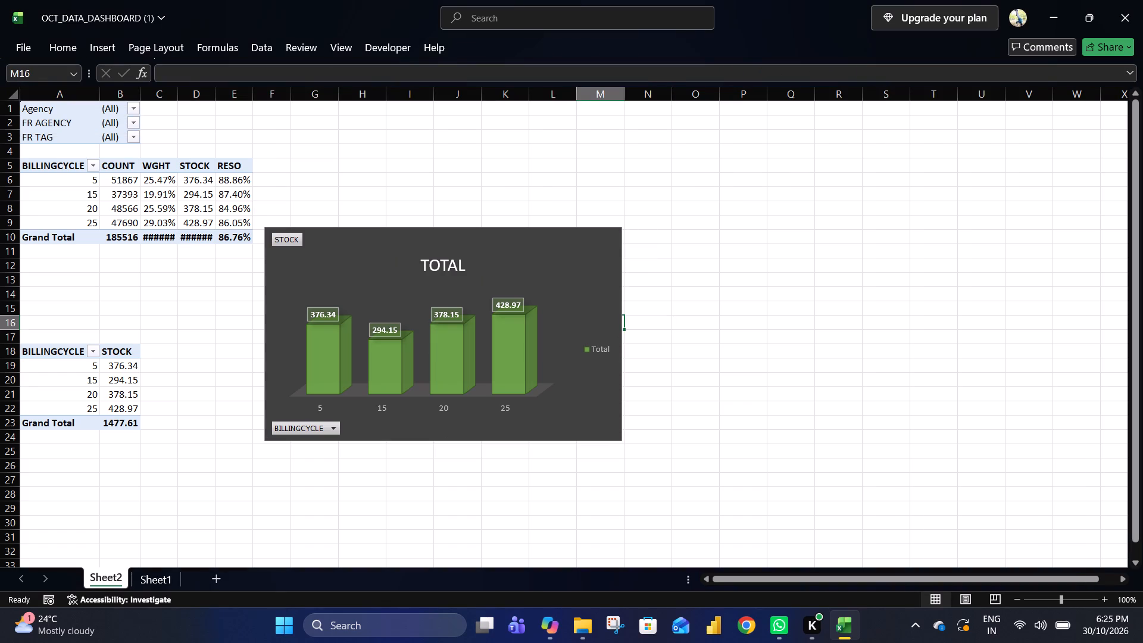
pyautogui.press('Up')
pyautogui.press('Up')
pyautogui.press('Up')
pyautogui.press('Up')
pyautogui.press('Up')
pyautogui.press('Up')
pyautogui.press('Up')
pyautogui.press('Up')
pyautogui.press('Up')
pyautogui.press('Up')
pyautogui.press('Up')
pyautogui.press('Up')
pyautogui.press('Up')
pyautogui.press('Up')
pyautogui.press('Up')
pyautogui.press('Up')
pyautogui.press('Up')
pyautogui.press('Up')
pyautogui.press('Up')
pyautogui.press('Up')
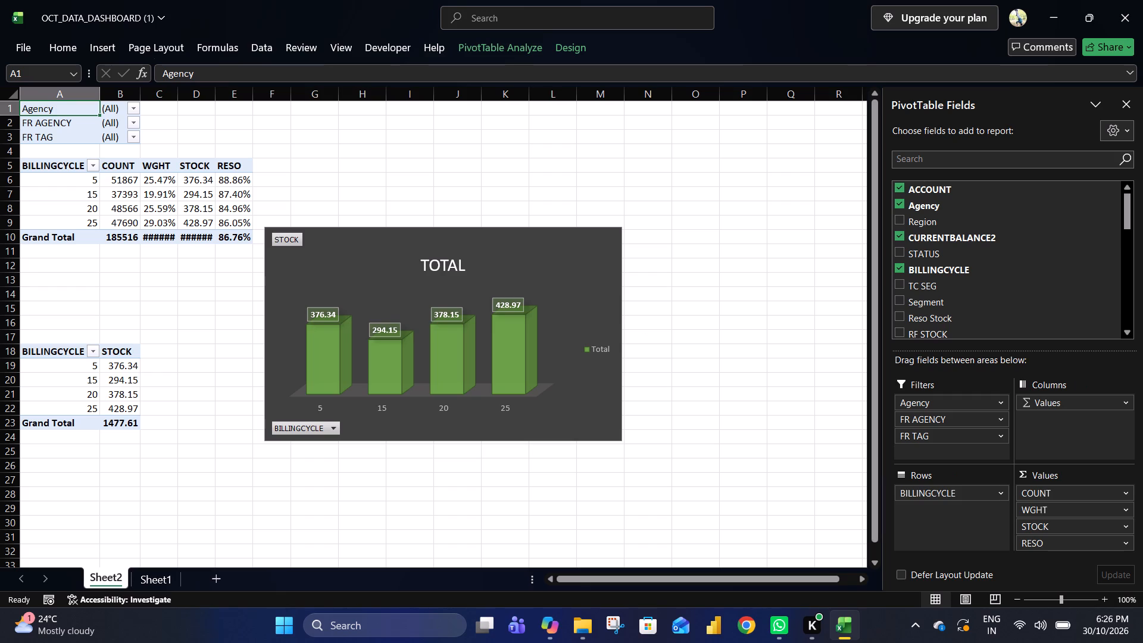
# Move the STOCK chart beside the duplicated pivot table, with its upper corner near cell C14.
pyautogui.moveTo(533, 250); pyautogui.dragTo(598, 253)
pyautogui.moveTo(435, 244); pyautogui.dragTo(313, 311)
pyautogui.scroll(1, 377, 244)
pyautogui.moveTo(330, 321); pyautogui.dragTo(316, 321)
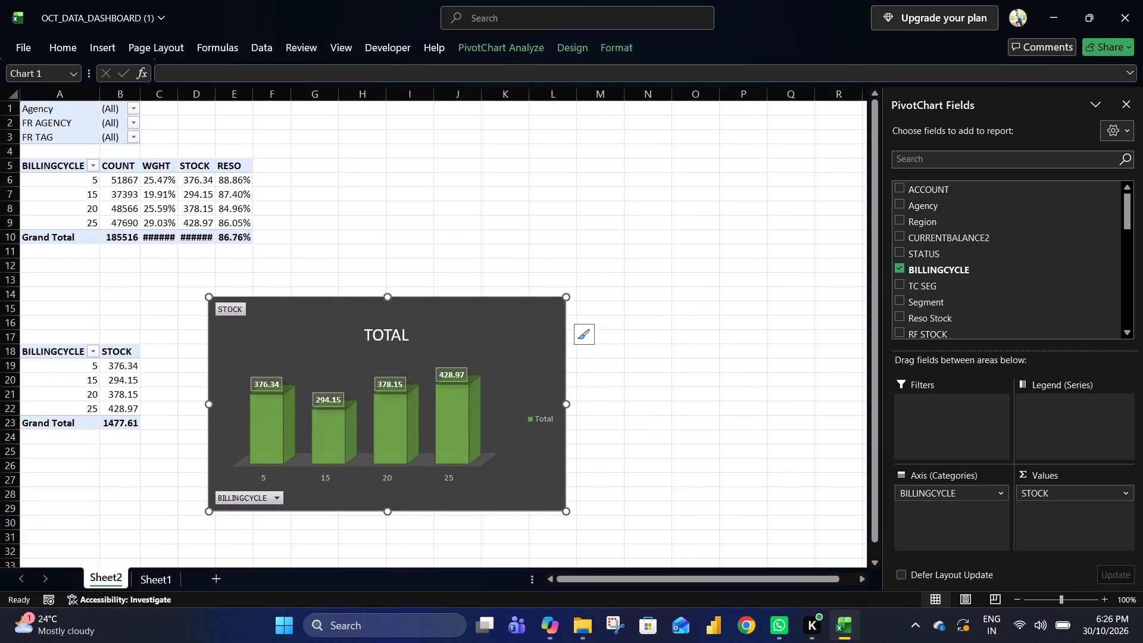
pyautogui.moveTo(316, 321); pyautogui.dragTo(291, 320)
# Delete the TOTAL title from the STOCK chart, keeping the chart itself.
pyautogui.click(354, 336)
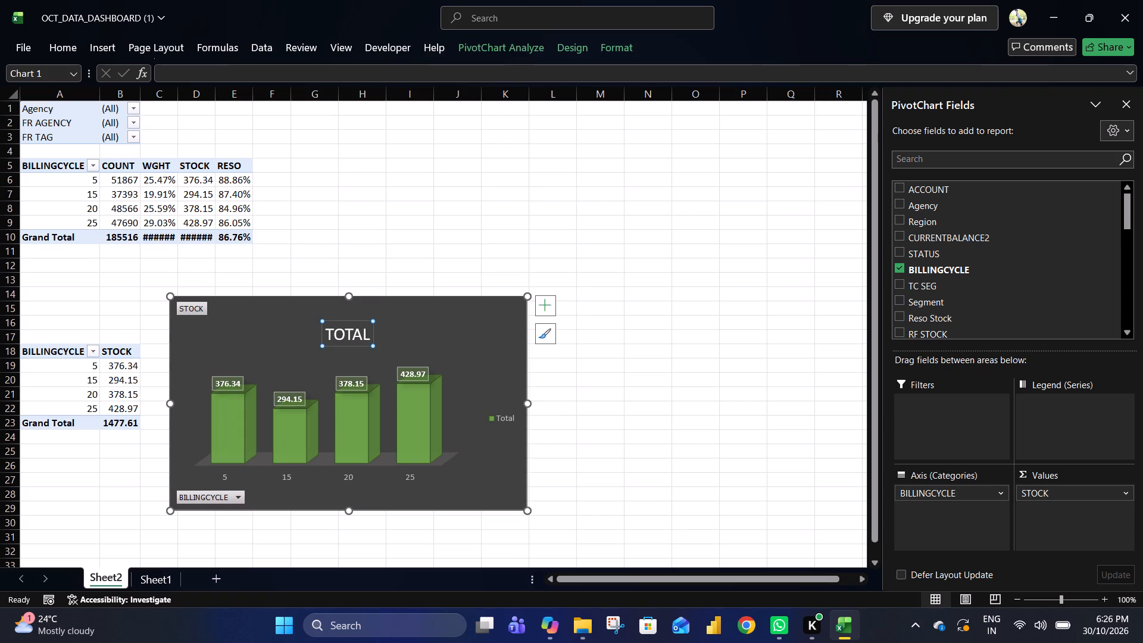
pyautogui.click(366, 333)
pyautogui.press('Delete')
pyautogui.press('Escape')
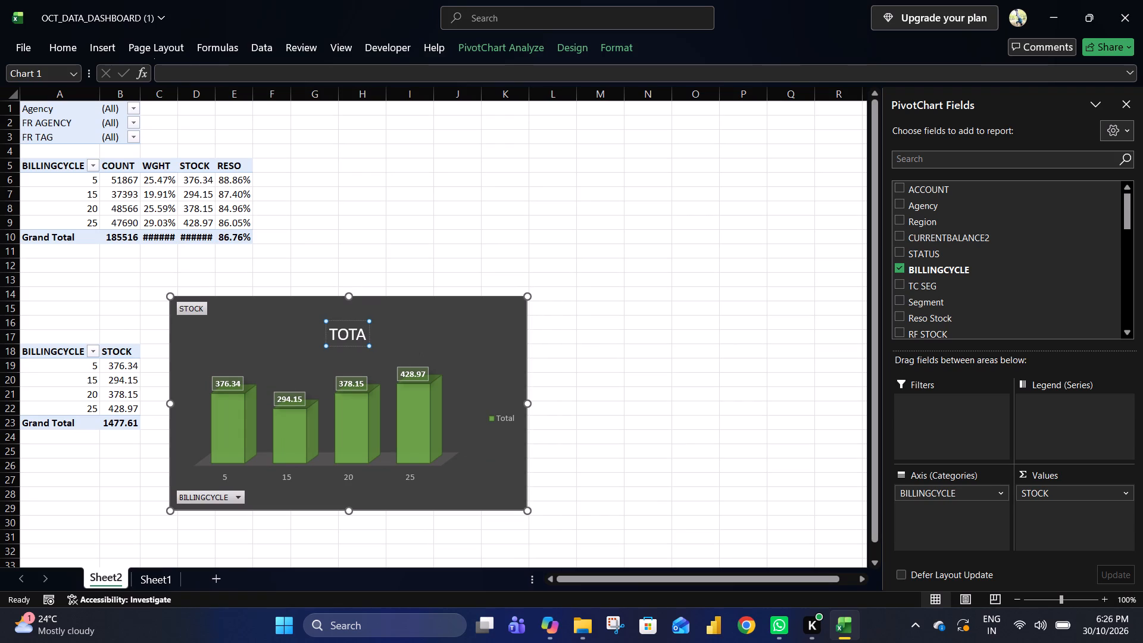
pyautogui.press('Delete')
pyautogui.press('Delete')
pyautogui.hotkey('ctrl', 'z')
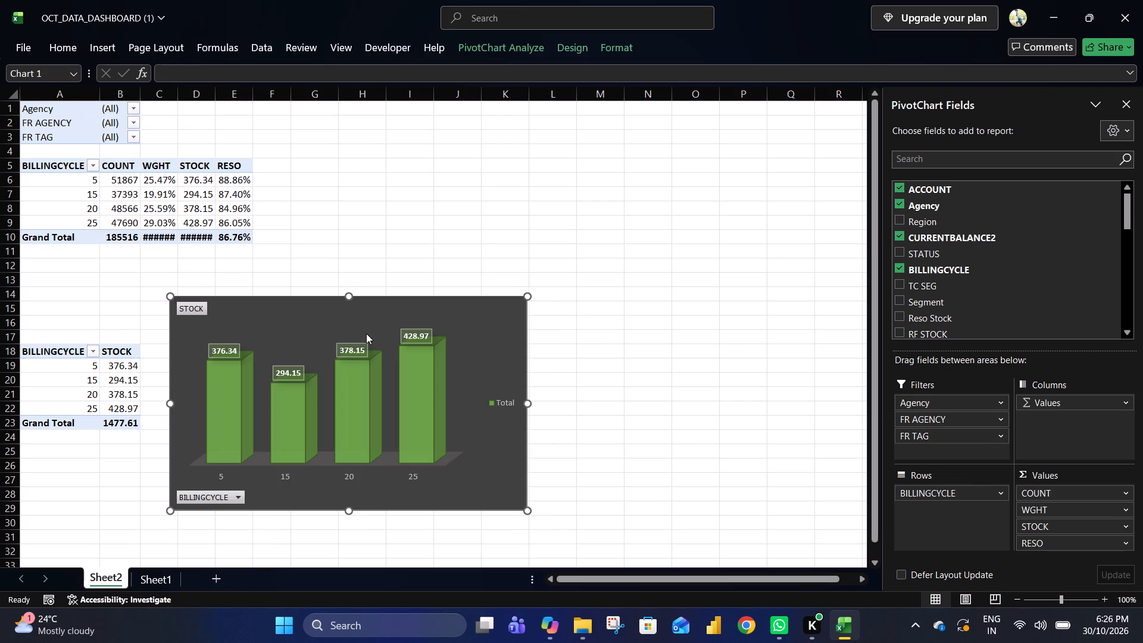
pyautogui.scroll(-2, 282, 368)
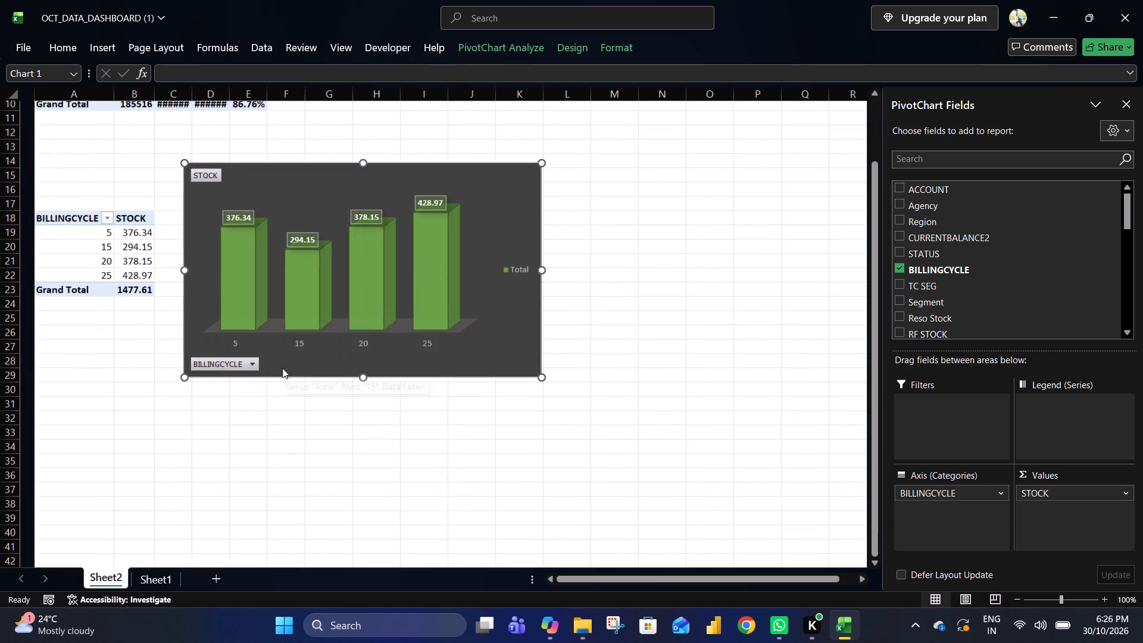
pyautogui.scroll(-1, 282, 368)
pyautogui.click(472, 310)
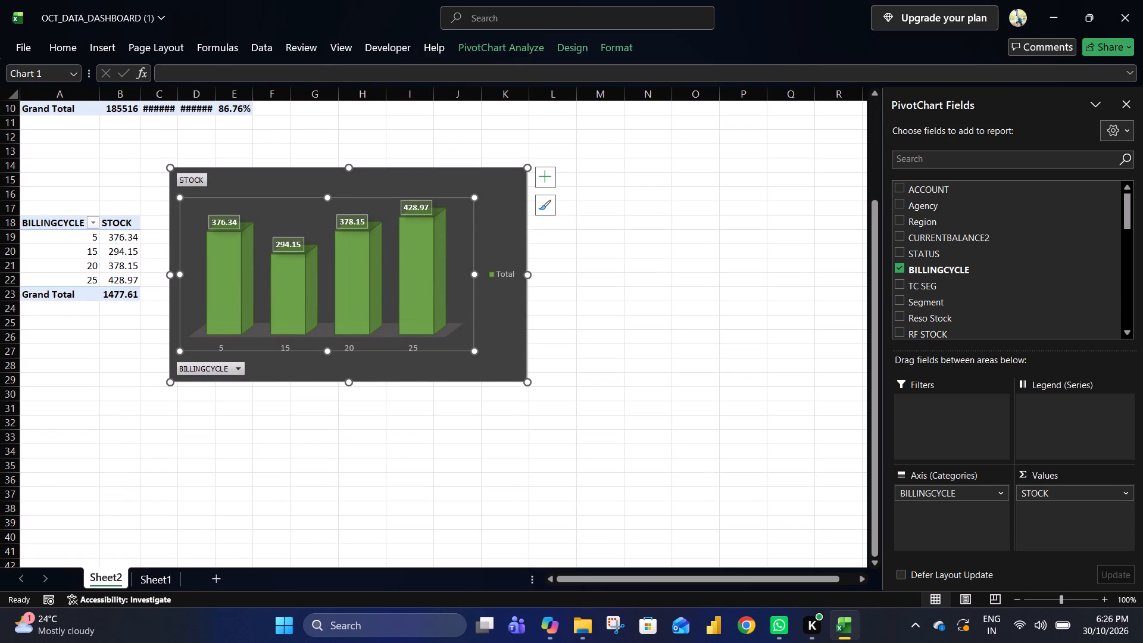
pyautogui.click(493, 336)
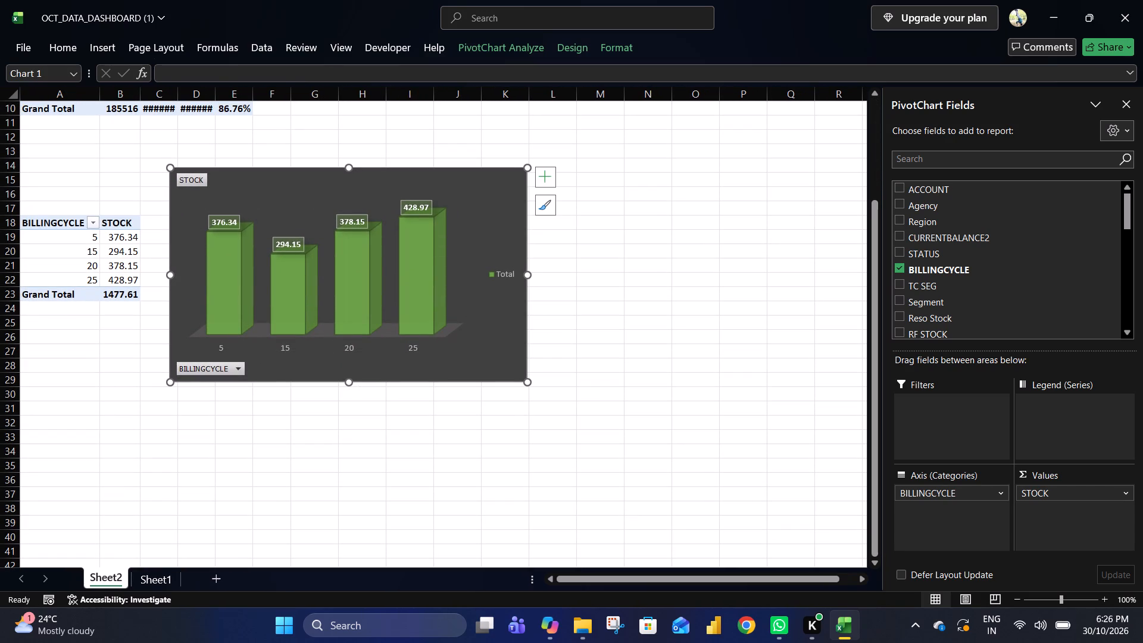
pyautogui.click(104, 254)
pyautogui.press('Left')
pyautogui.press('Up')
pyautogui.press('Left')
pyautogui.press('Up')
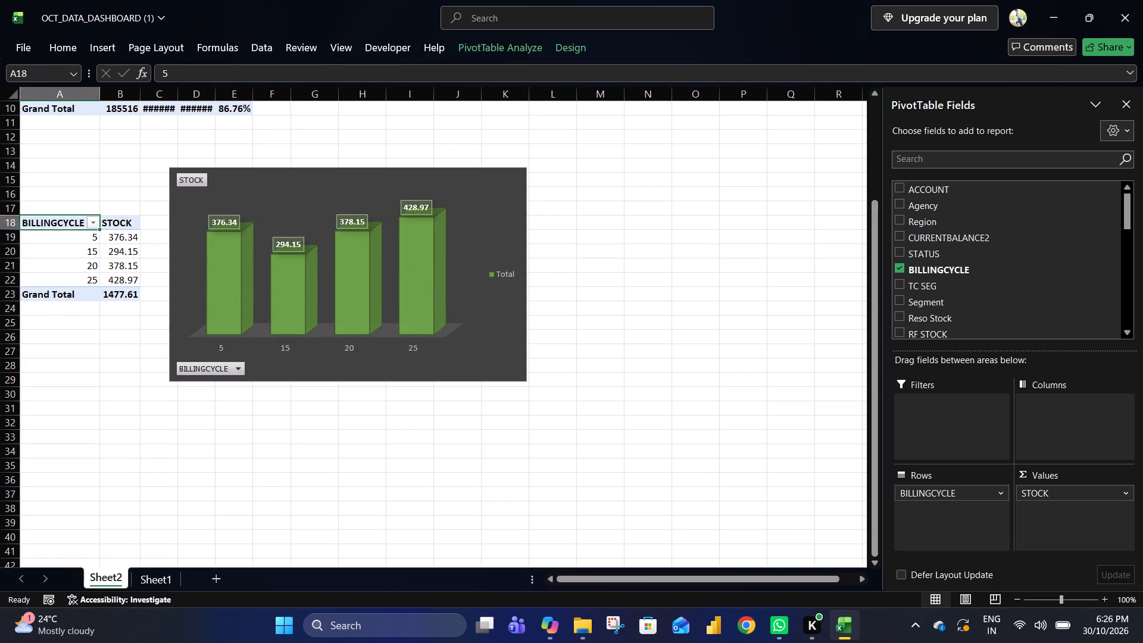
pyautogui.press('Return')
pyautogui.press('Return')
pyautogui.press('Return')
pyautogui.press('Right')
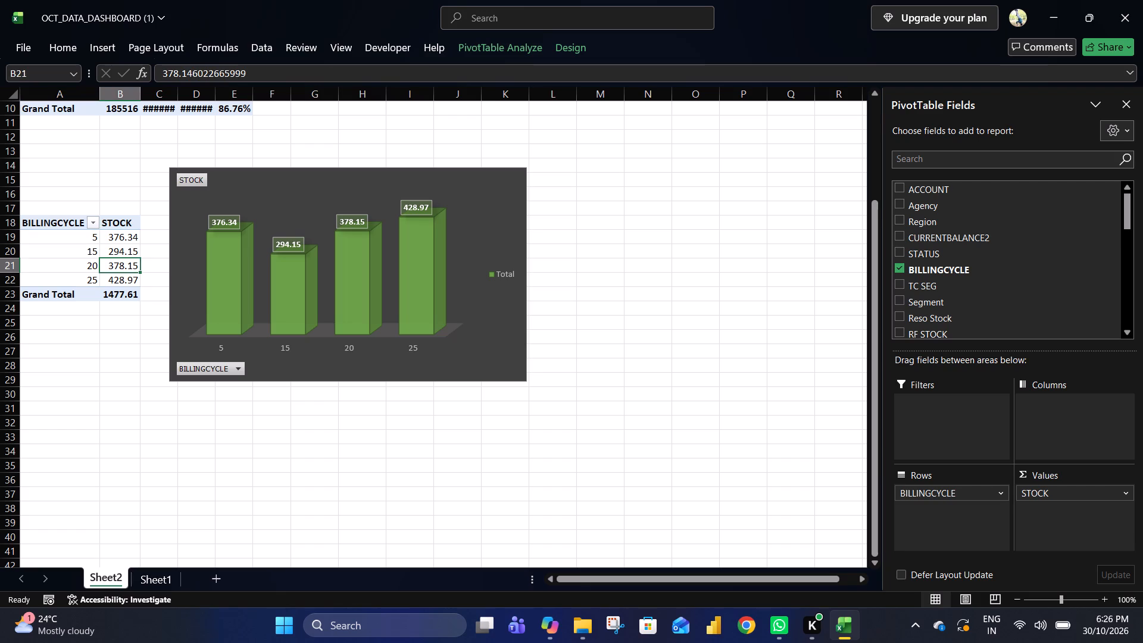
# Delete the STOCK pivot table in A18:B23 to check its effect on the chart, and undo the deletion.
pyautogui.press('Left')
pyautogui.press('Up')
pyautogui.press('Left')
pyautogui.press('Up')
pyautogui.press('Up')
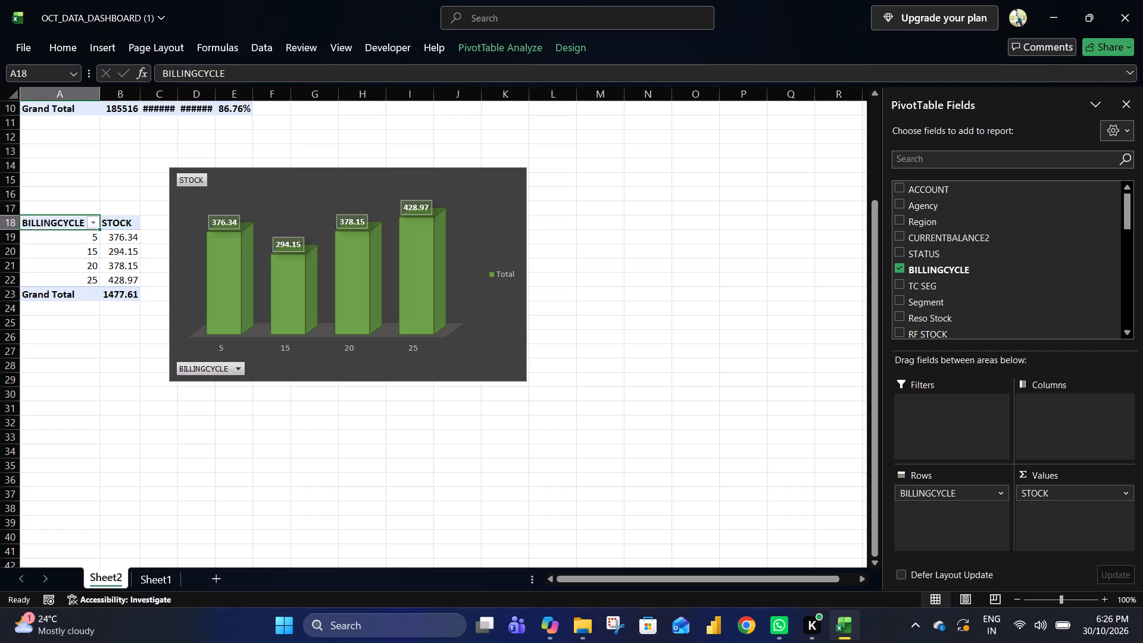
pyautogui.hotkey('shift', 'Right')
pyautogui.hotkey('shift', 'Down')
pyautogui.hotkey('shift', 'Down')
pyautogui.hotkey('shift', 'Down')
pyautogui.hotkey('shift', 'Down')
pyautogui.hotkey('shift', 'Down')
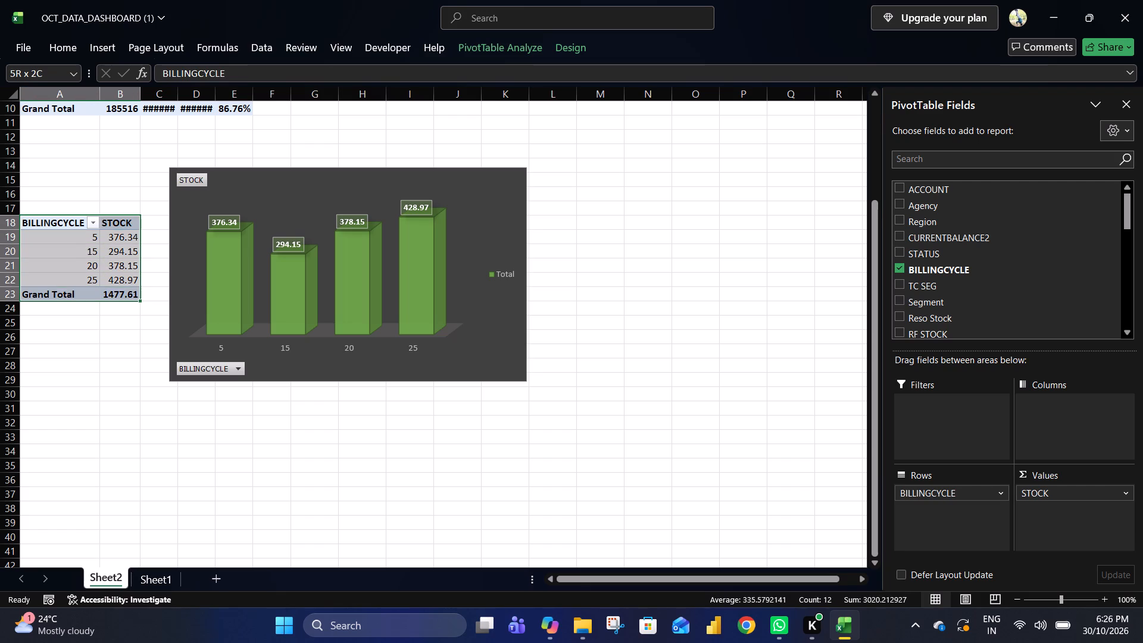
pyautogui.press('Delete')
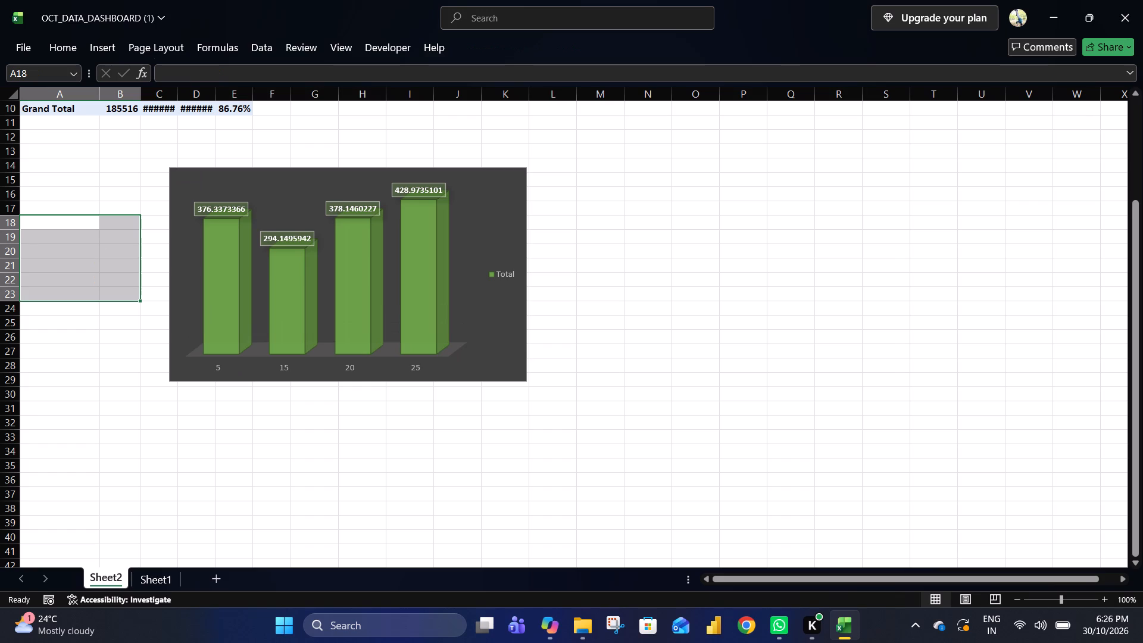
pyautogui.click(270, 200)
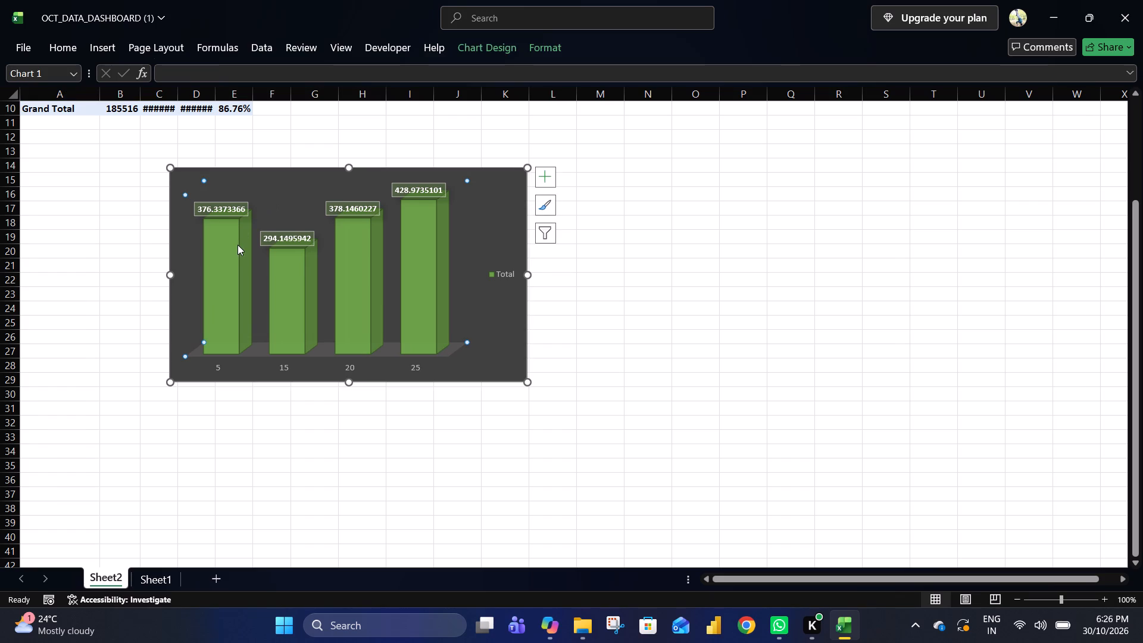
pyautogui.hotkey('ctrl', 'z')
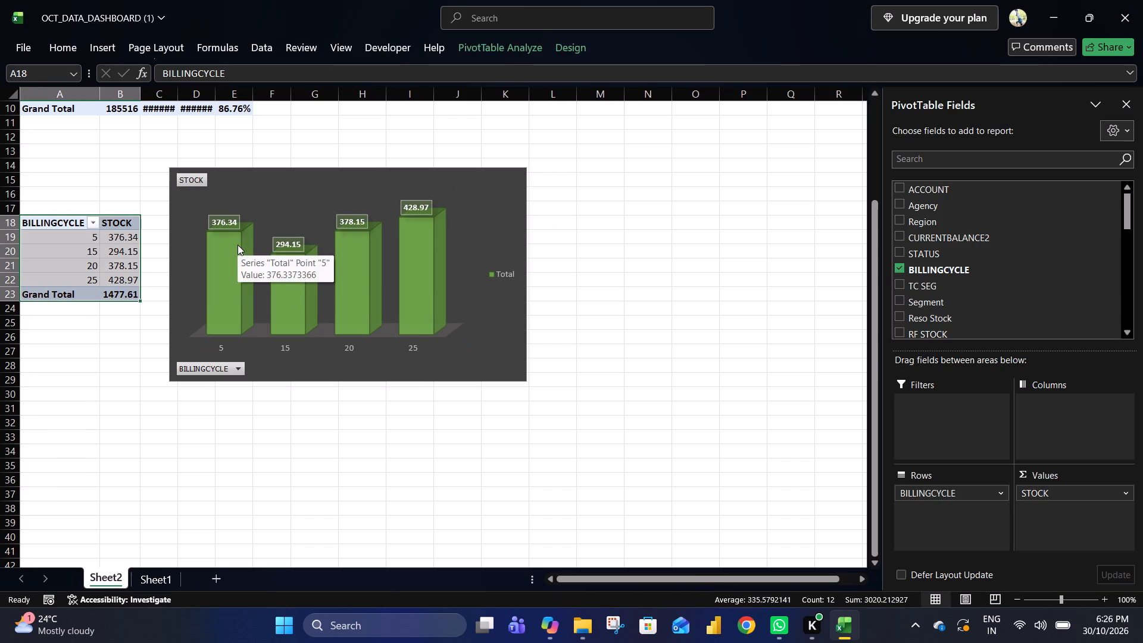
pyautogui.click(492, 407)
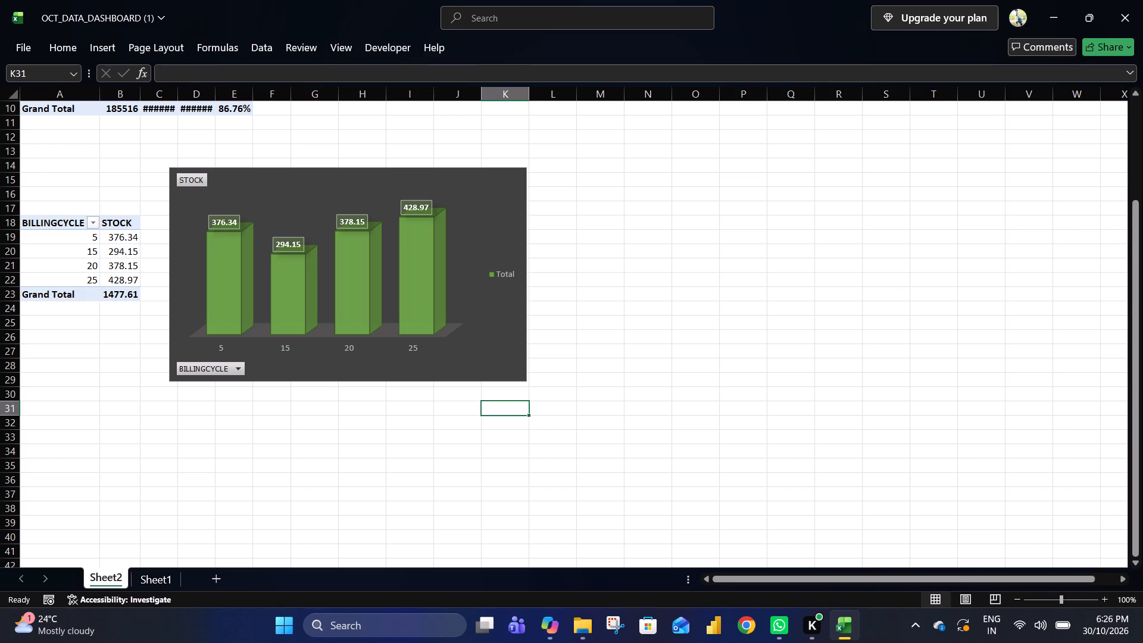
# Copy the range A13:L30 holding the STOCK pivot table and its chart, and paste it at A32.
pyautogui.moveTo(534, 147); pyautogui.dragTo(93, 342)
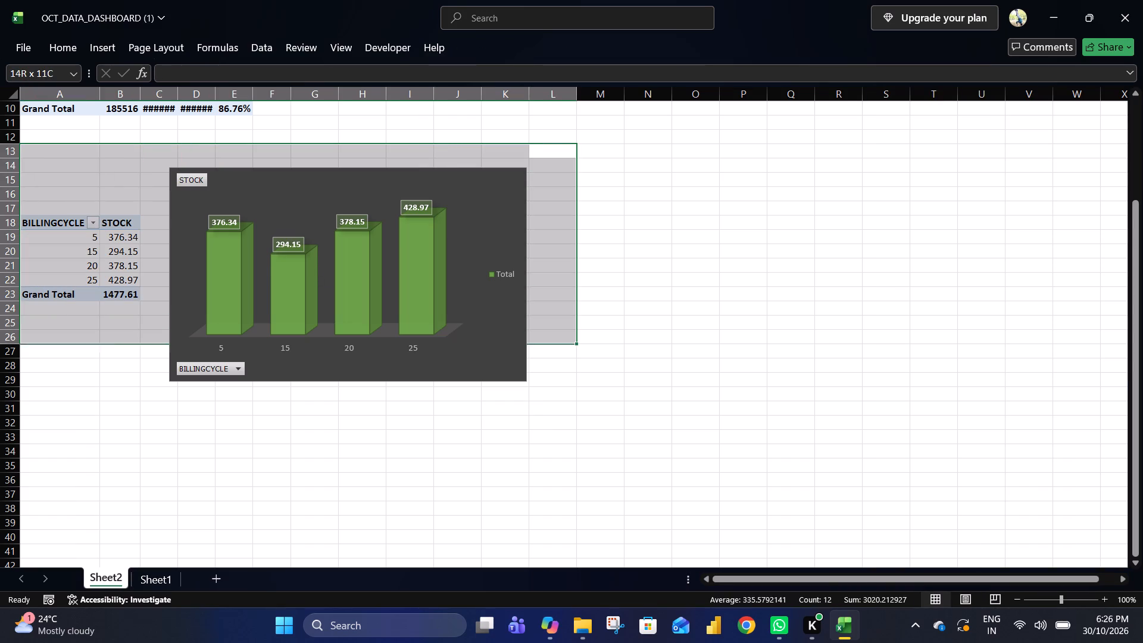
pyautogui.moveTo(93, 342); pyautogui.dragTo(74, 389)
pyautogui.hotkey('ctrl', 'c')
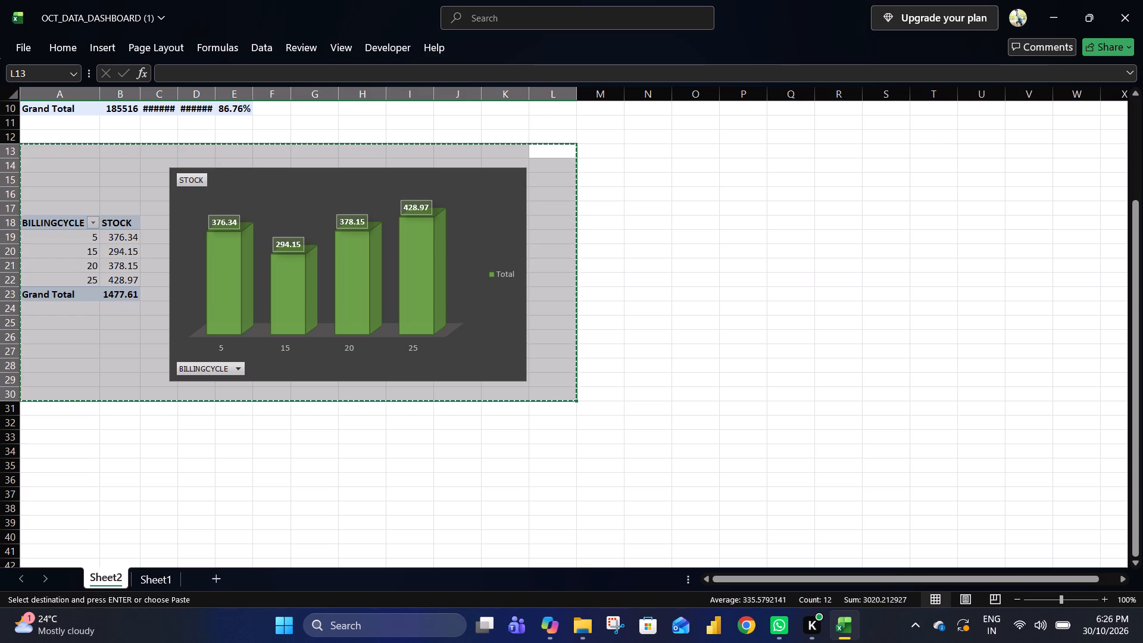
pyautogui.click(64, 419)
pyautogui.hotkey('ctrl', 'v')
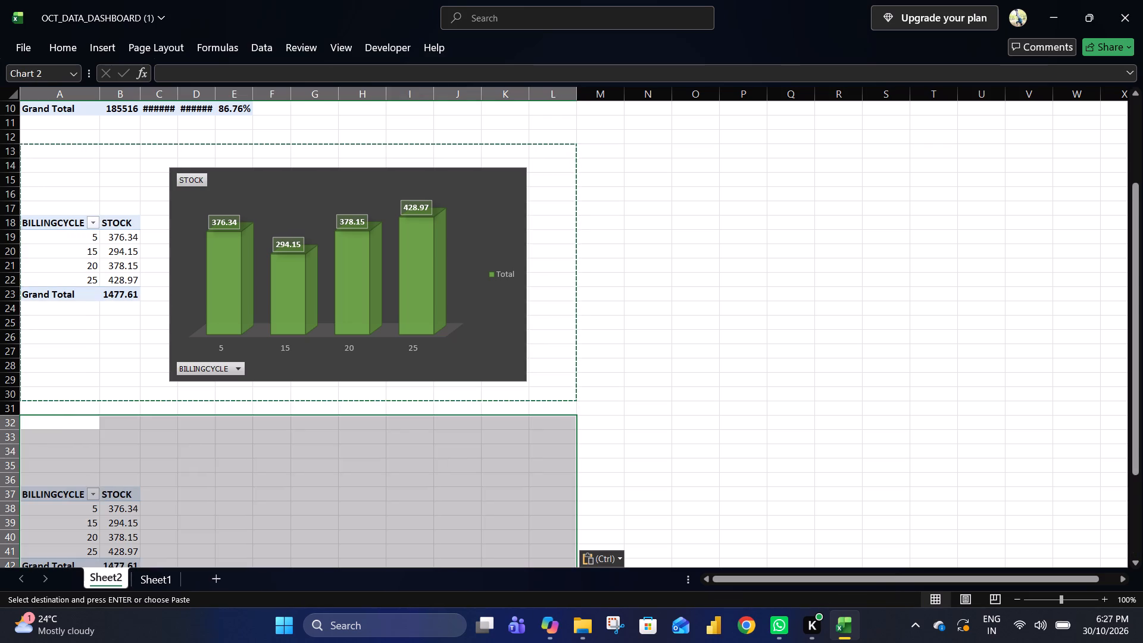
# Replace STOCK with Field2 as the value field of the pasted pivot table.
pyautogui.scroll(-2, 270, 397)
pyautogui.click(136, 327)
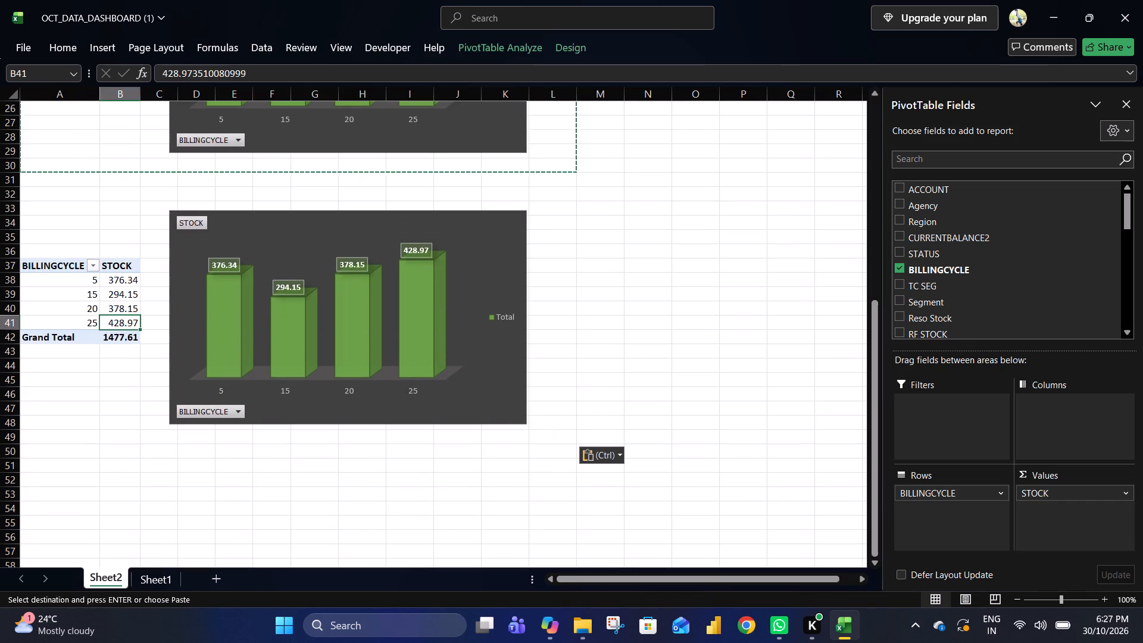
pyautogui.moveTo(1036, 495); pyautogui.dragTo(965, 489)
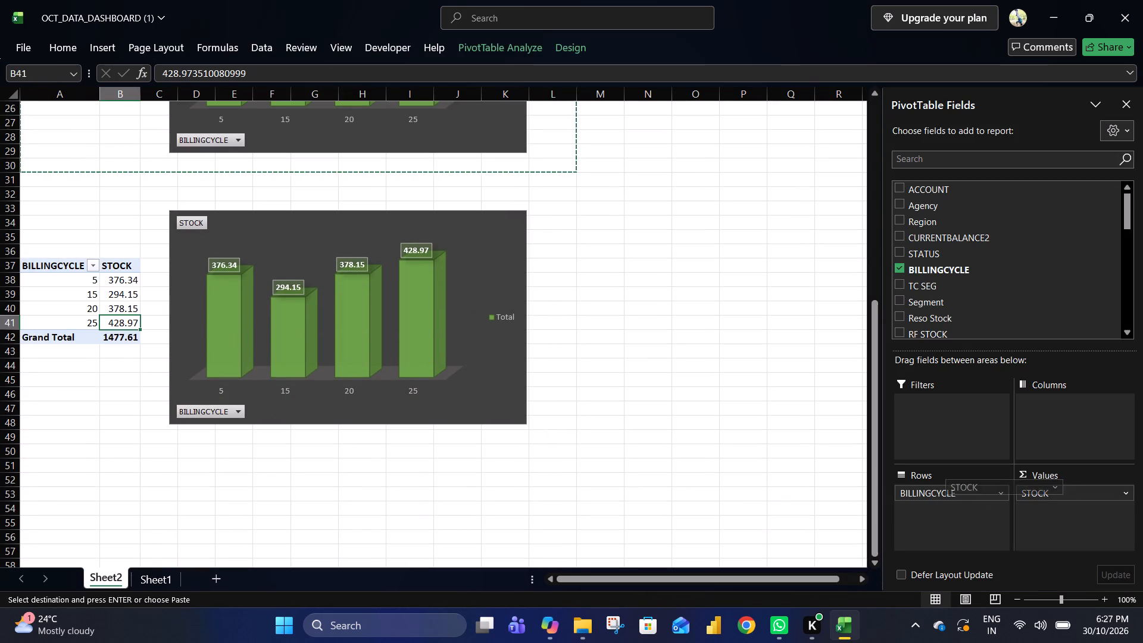
pyautogui.moveTo(965, 489); pyautogui.dragTo(779, 450)
pyautogui.click(955, 165)
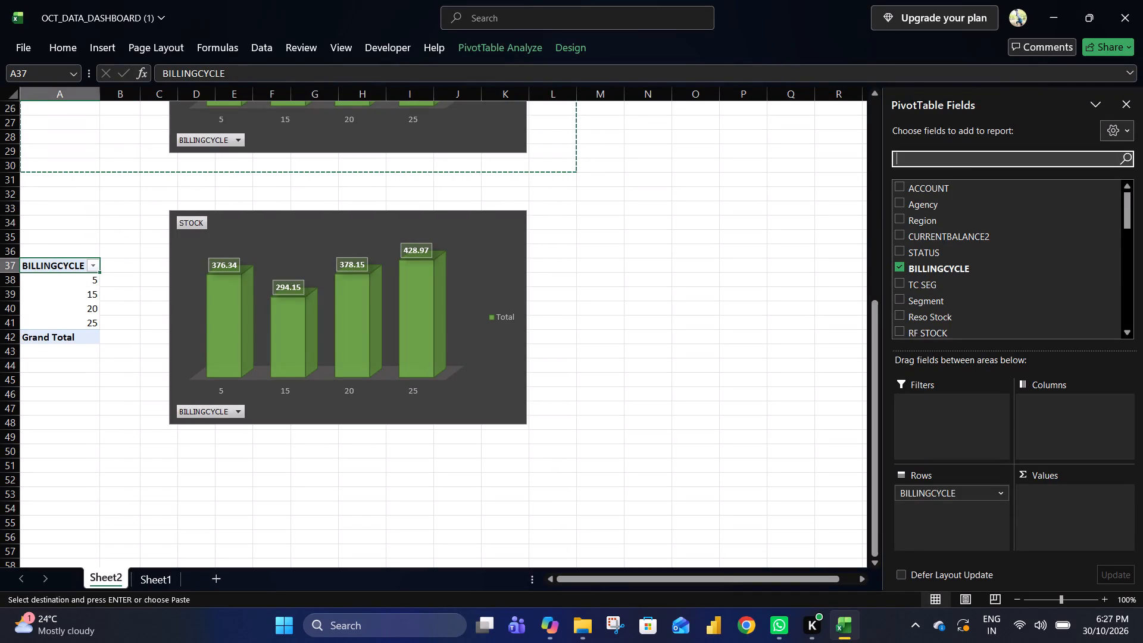
pyautogui.write('re')
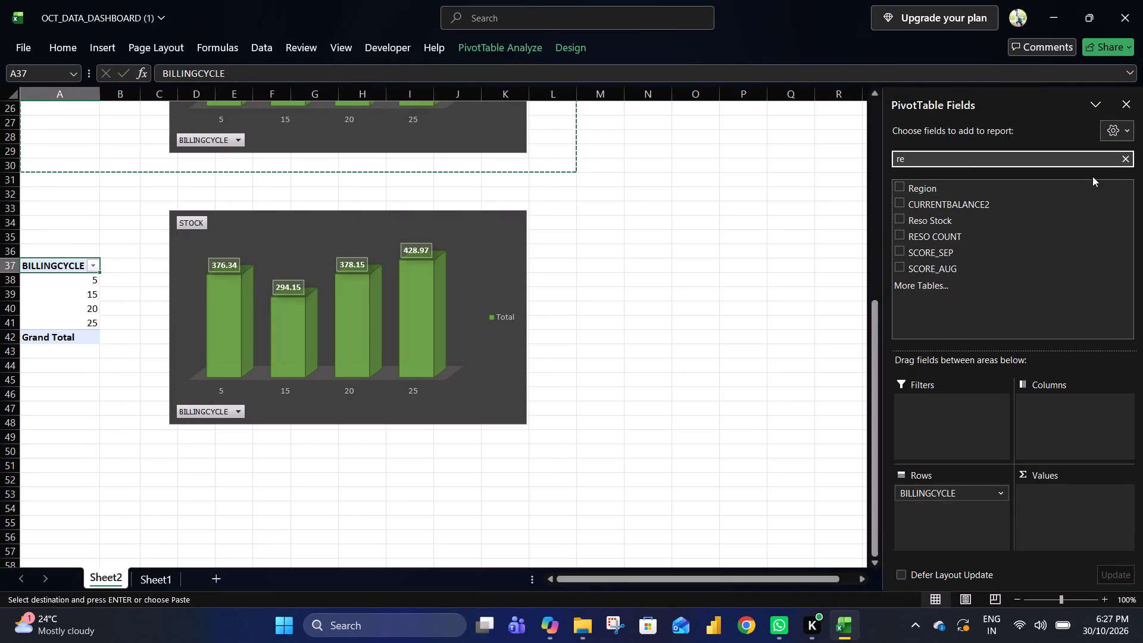
pyautogui.click(1121, 165)
pyautogui.moveTo(1127, 203); pyautogui.dragTo(1129, 323)
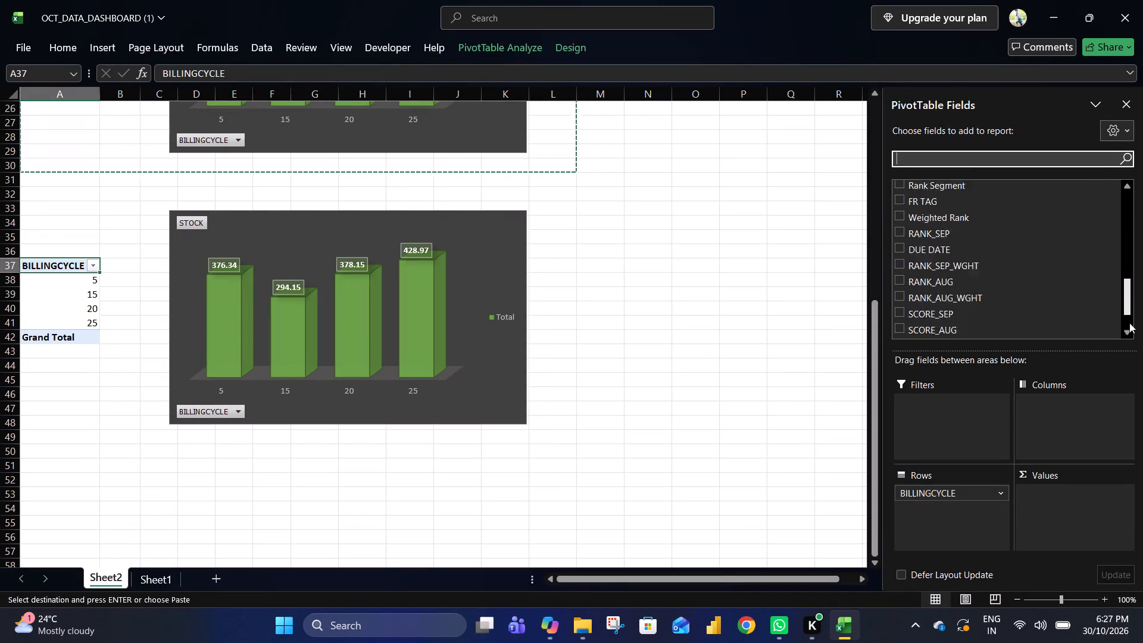
pyautogui.moveTo(1129, 323); pyautogui.dragTo(1126, 334)
pyautogui.moveTo(982, 317); pyautogui.dragTo(1075, 513)
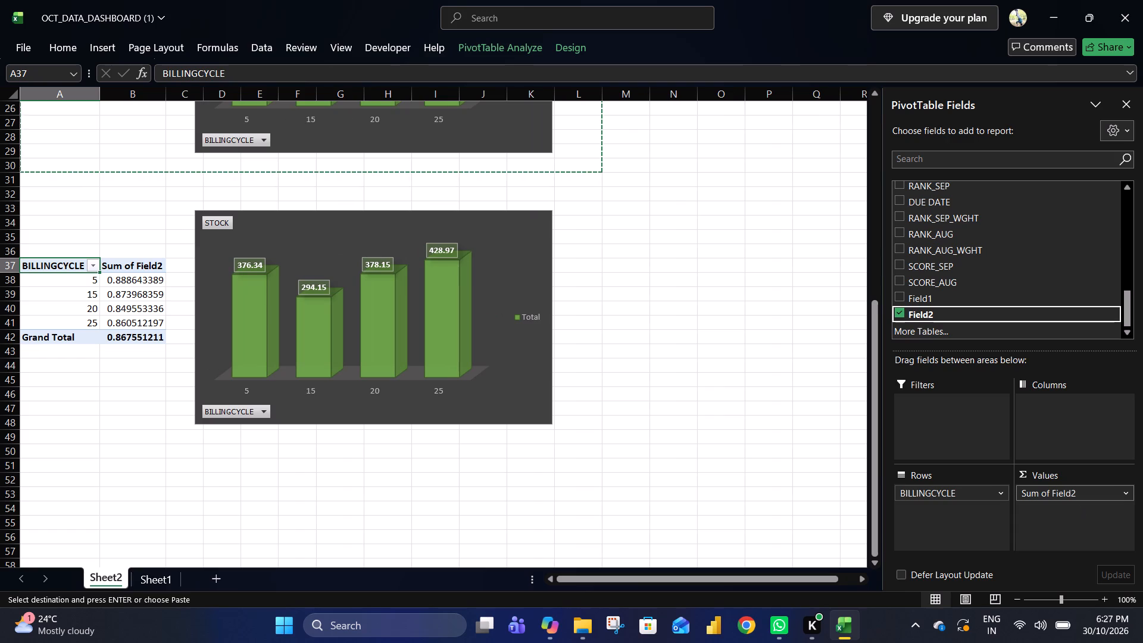
# Format the Sum of Field2 values as Percentage with 2 decimal places.
pyautogui.click(1086, 495)
pyautogui.click(1053, 480)
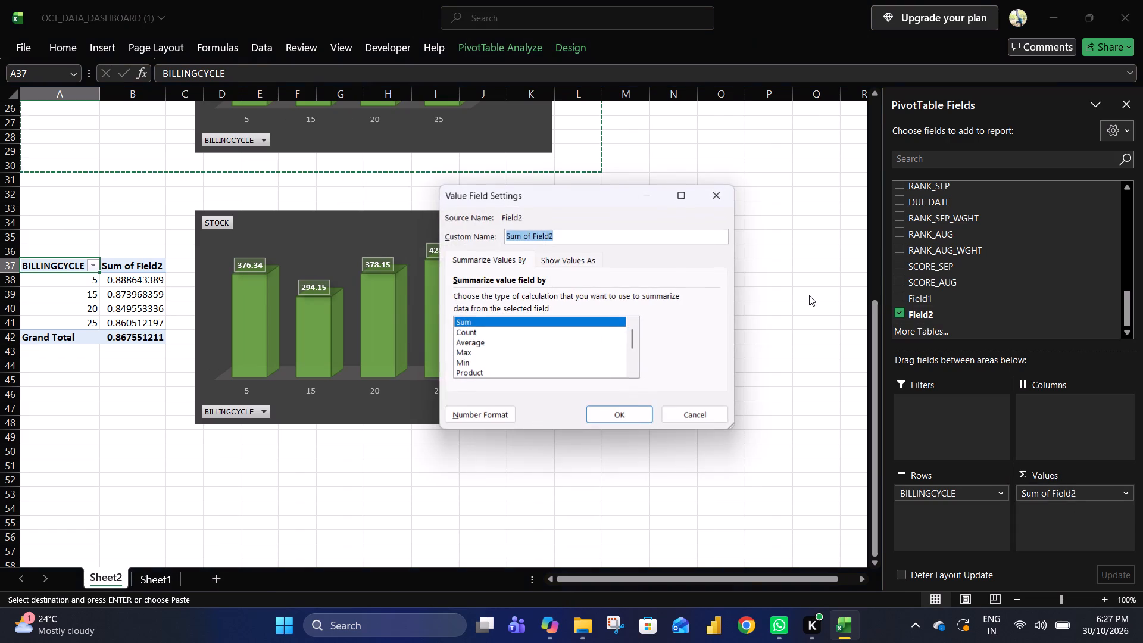
pyautogui.click(494, 417)
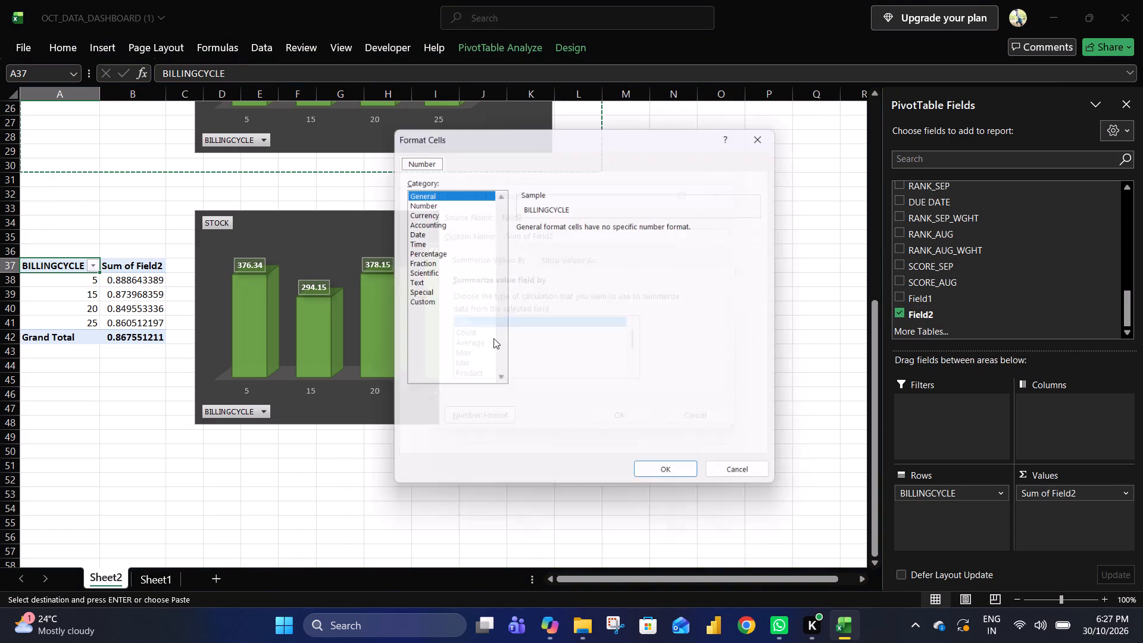
pyautogui.click(432, 255)
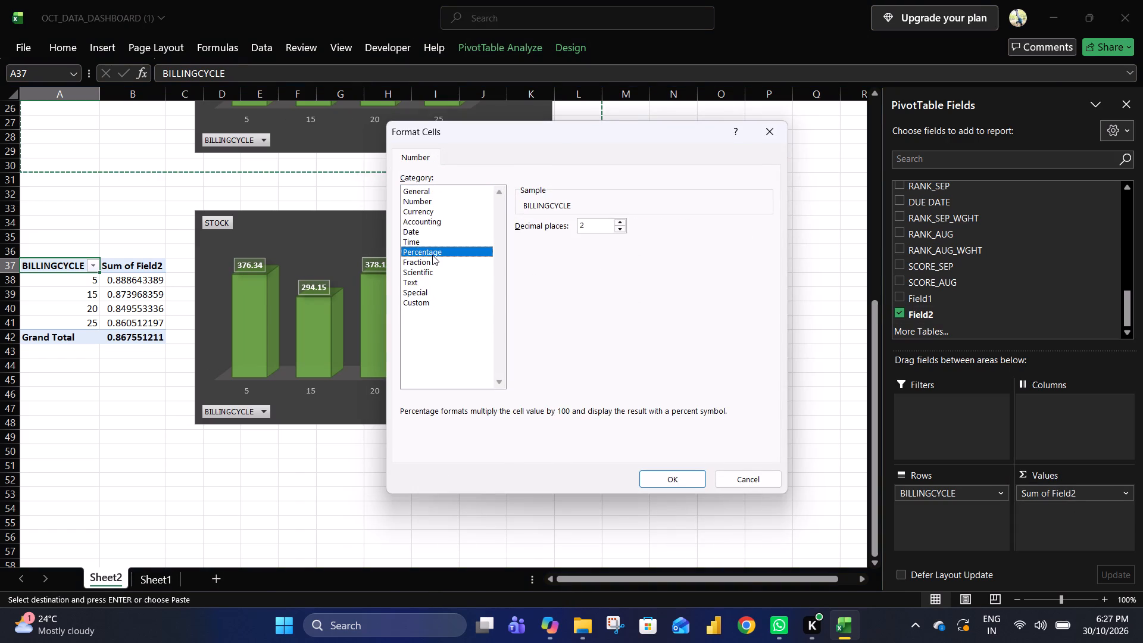
pyautogui.press('Return')
pyautogui.press('Tab')
pyautogui.press('Return')
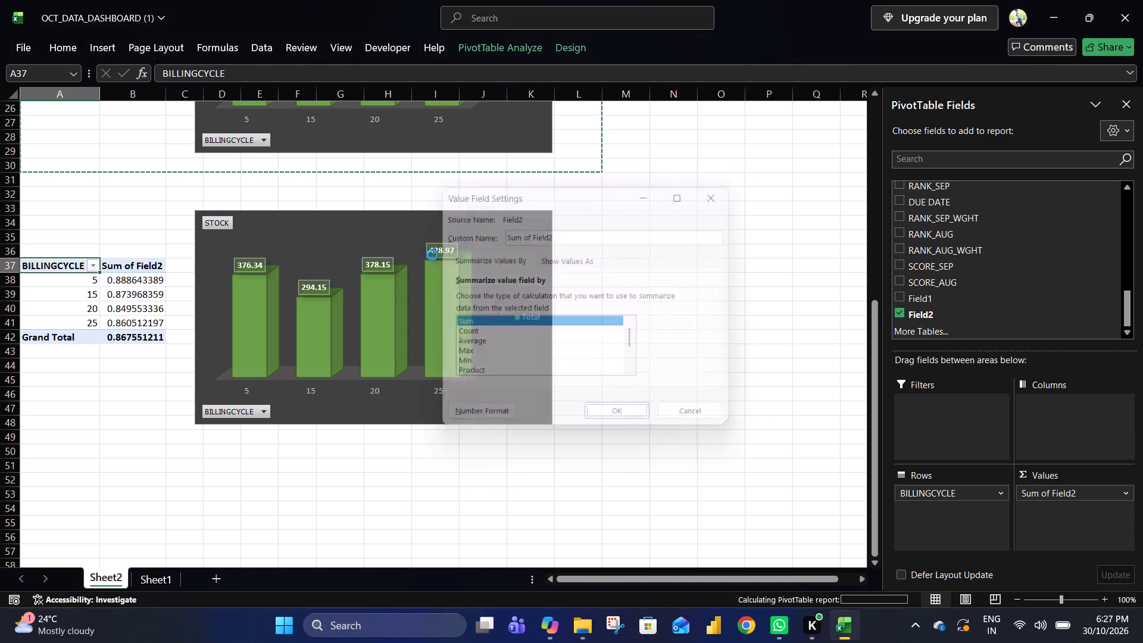
# Rename the Sum of Field2 header in B37 as RESO.
pyautogui.press('Right')
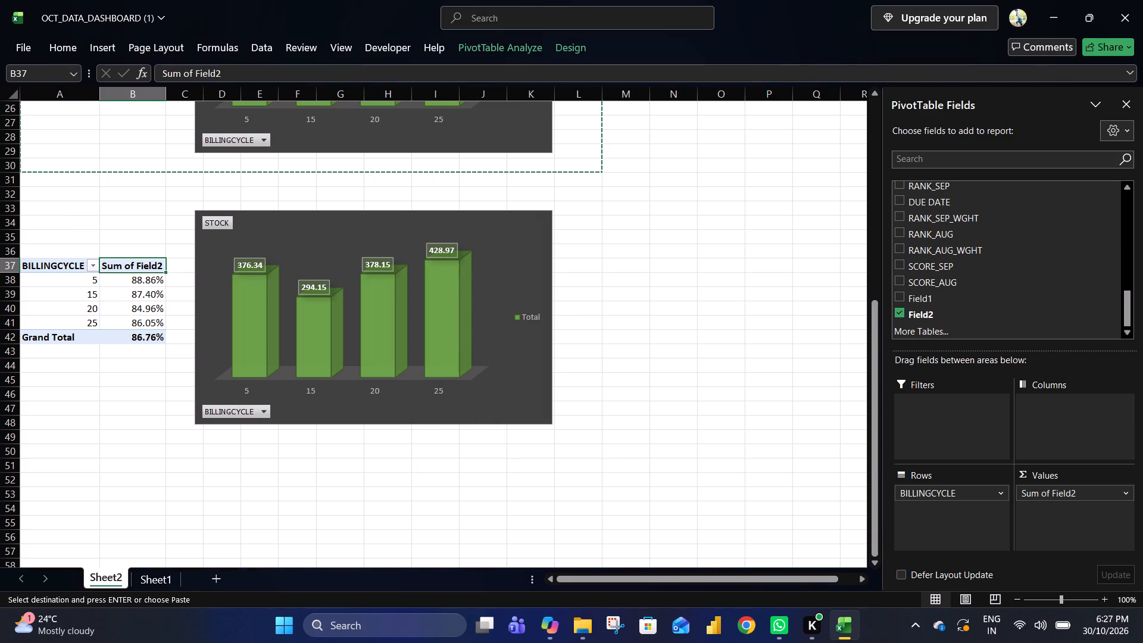
pyautogui.write('RESO')
pyautogui.press('Return')
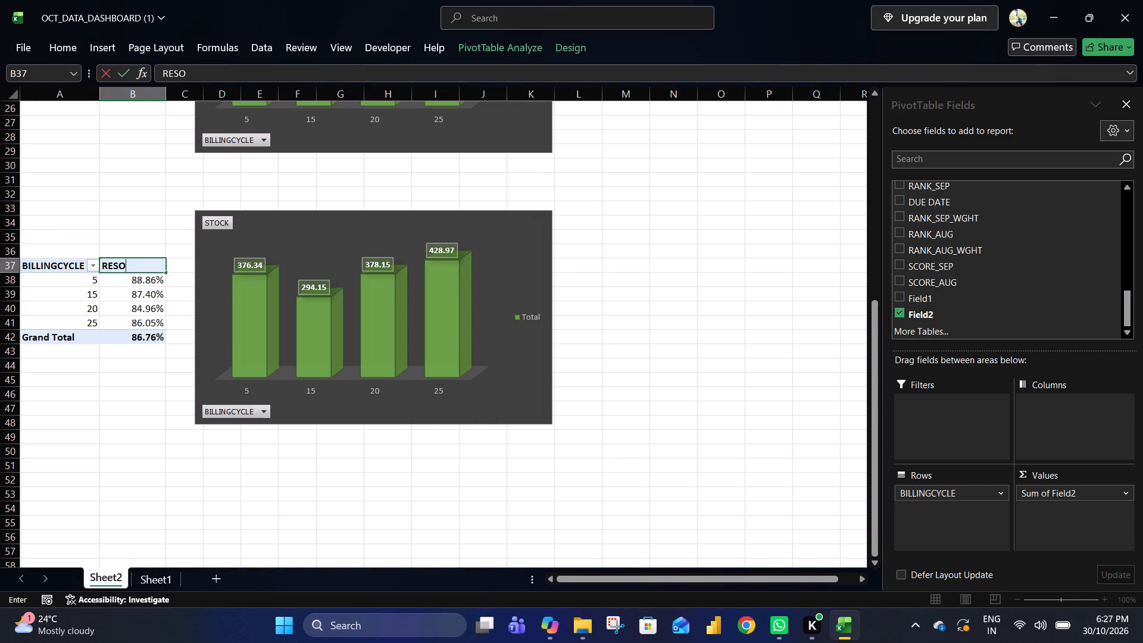
pyautogui.press('Right')
pyautogui.press('Left')
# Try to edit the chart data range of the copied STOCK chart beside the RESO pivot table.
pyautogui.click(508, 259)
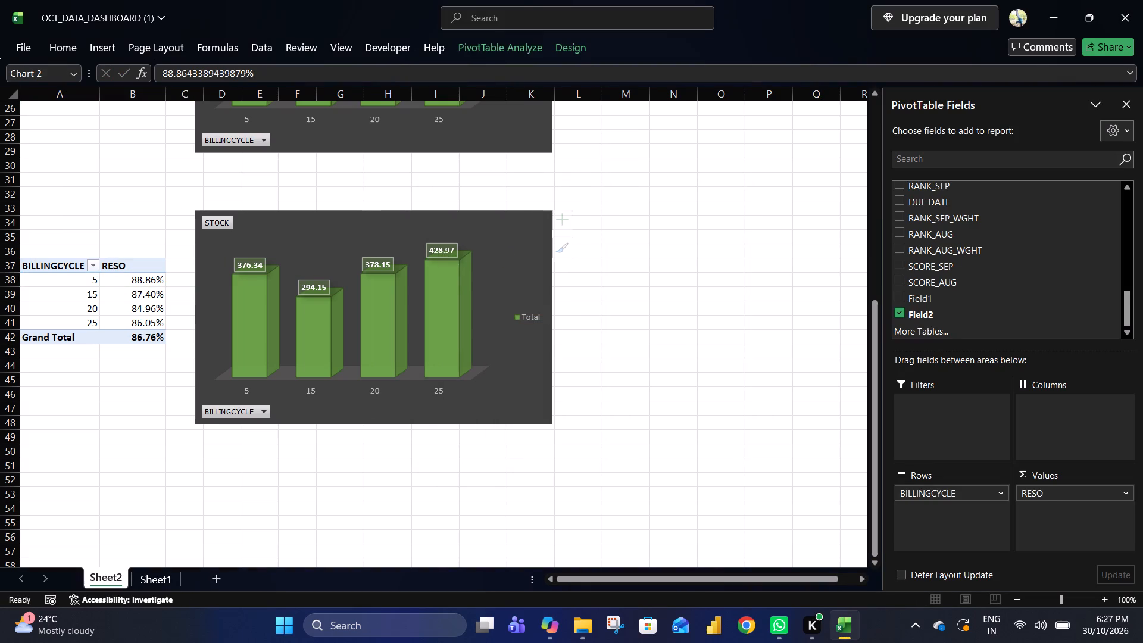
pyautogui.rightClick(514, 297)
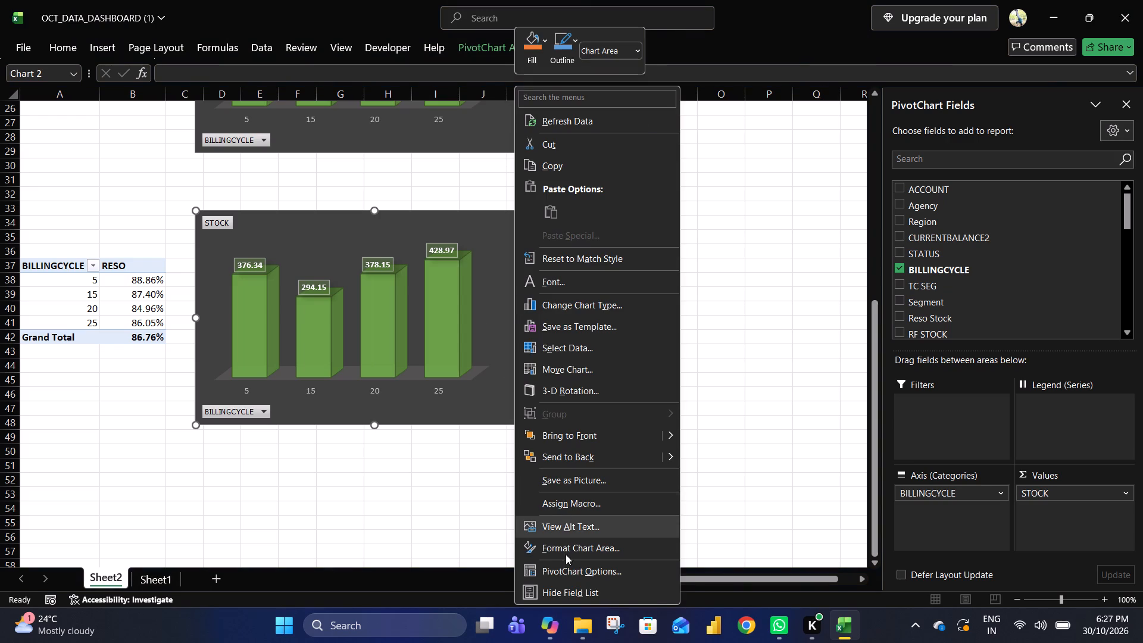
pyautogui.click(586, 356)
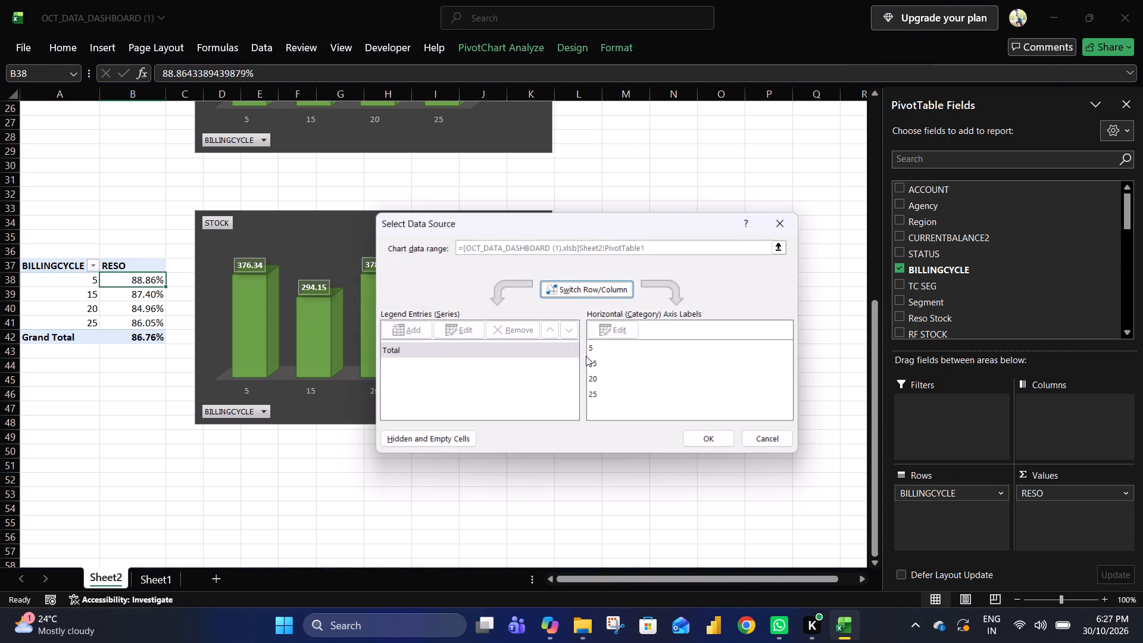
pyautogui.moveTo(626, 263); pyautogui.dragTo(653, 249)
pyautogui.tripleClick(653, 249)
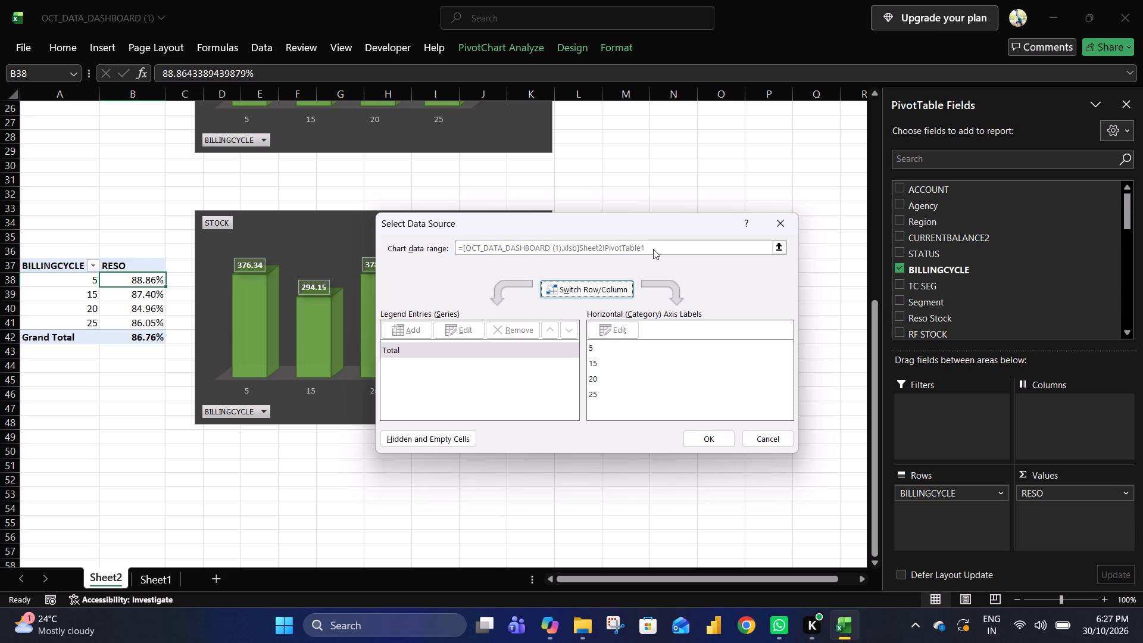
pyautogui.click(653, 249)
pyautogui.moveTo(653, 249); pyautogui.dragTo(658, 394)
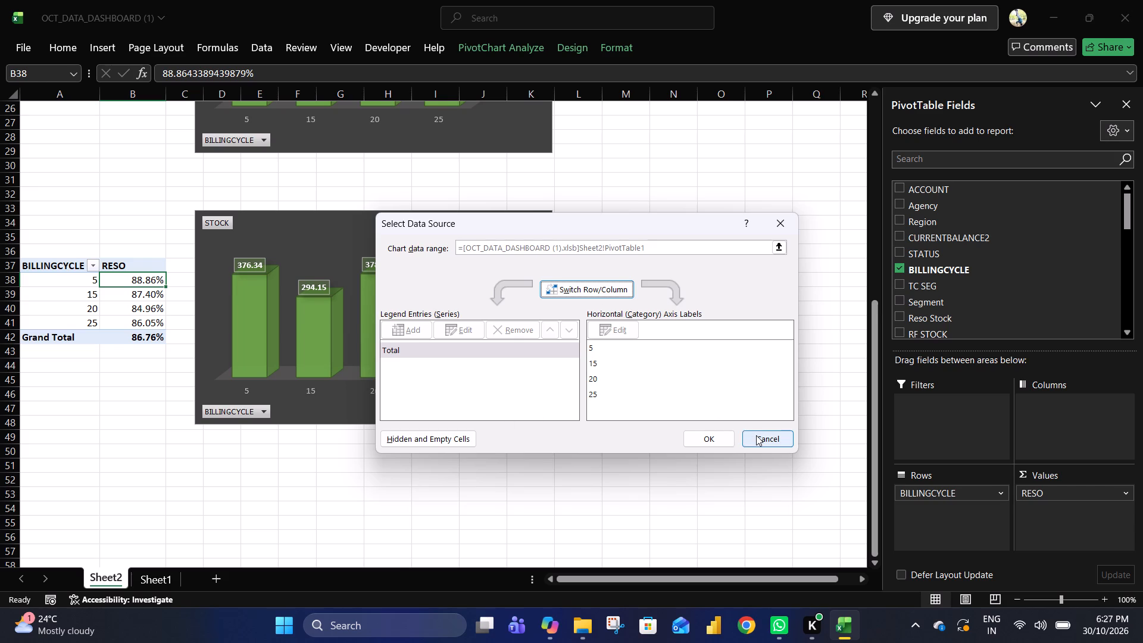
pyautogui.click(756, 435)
# Delete the copied STOCK chart beside the RESO pivot table.
pyautogui.click(529, 246)
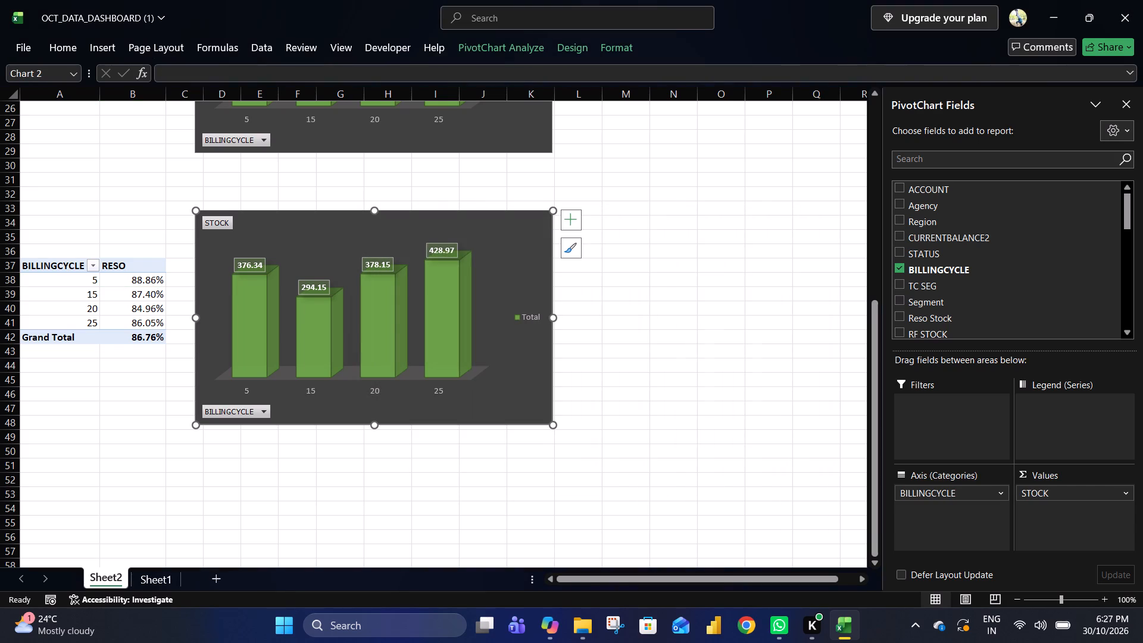
pyautogui.press('Delete')
# Insert a 3-D clustered column PivotChart from the RESO pivot table.
pyautogui.click(106, 49)
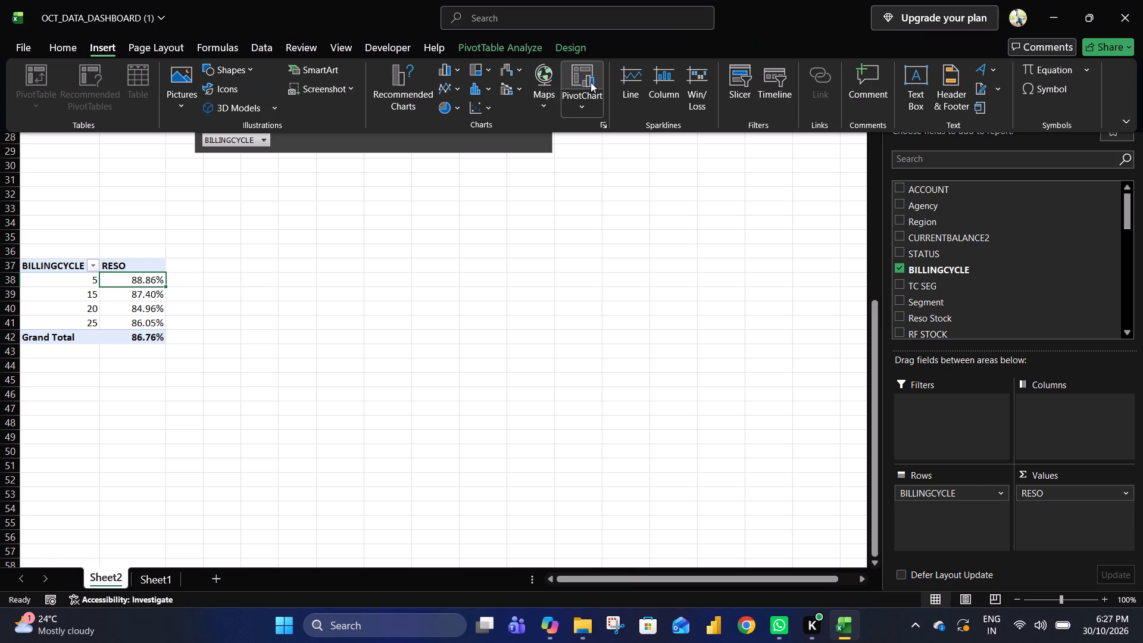
pyautogui.click(591, 82)
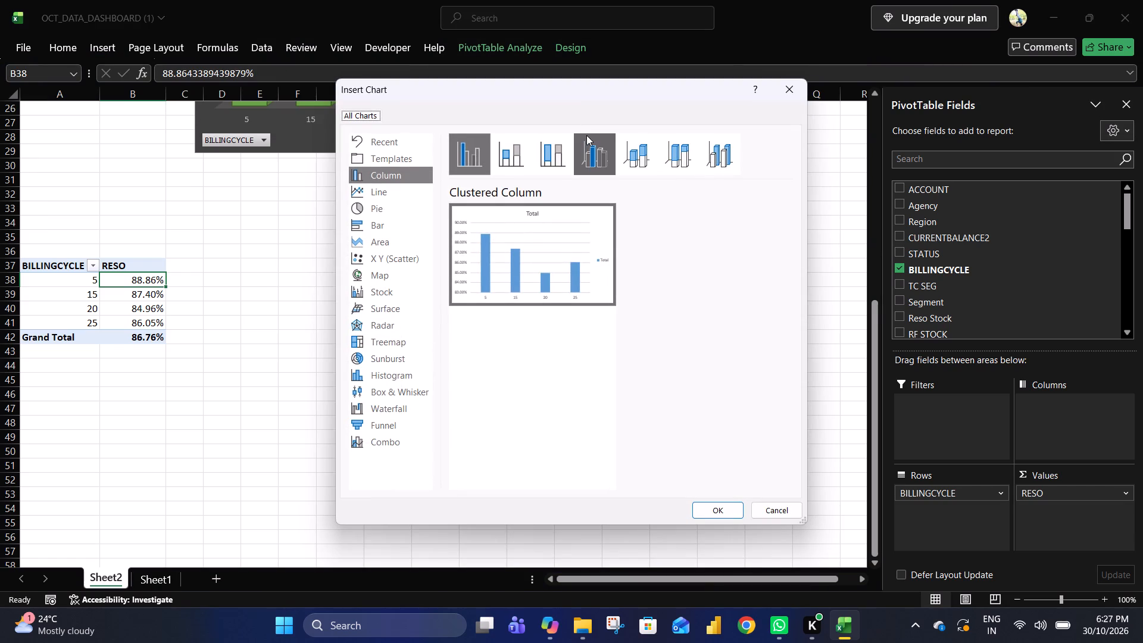
pyautogui.click(586, 135)
pyautogui.click(723, 516)
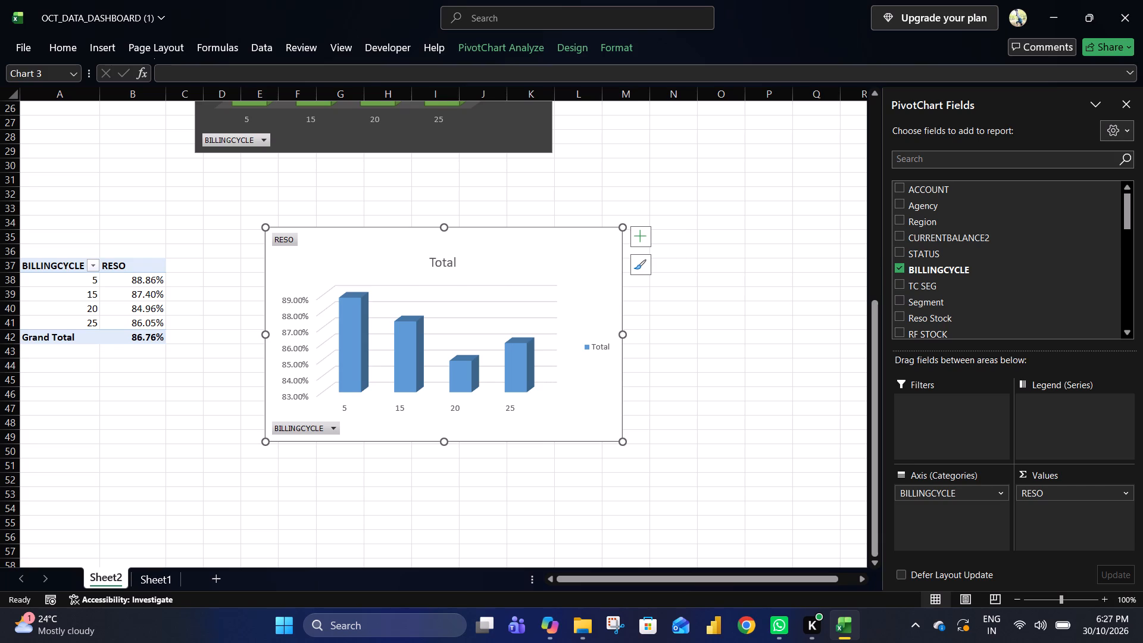
# Apply the dark grey chart style with boxed data labels above the columns to the RESO chart.
pyautogui.click(569, 49)
pyautogui.click(676, 101)
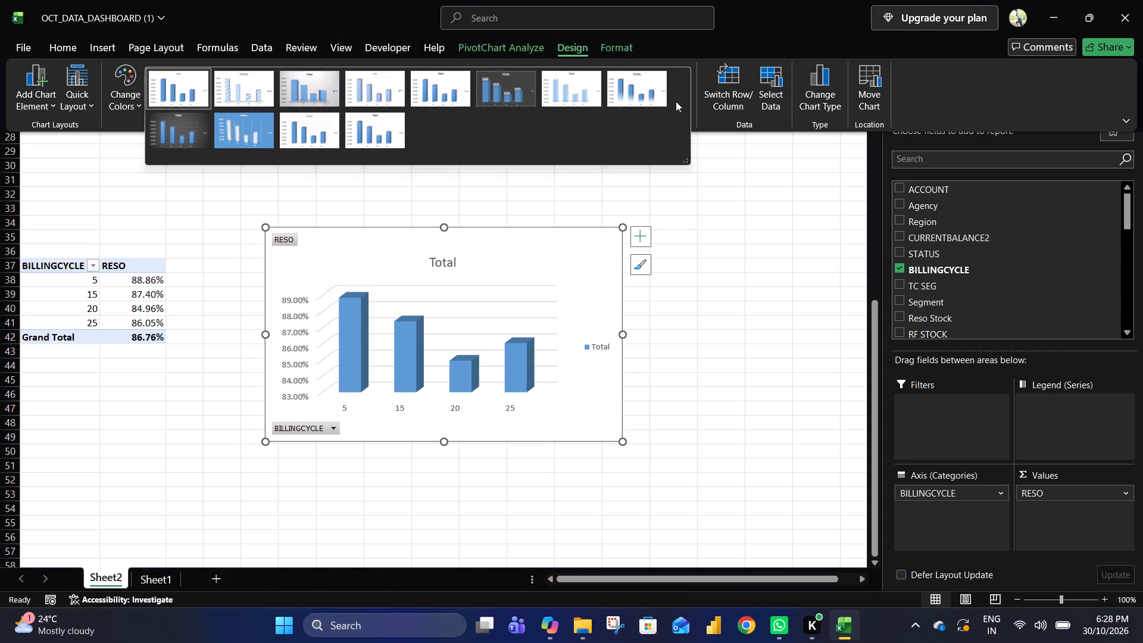
pyautogui.click(517, 92)
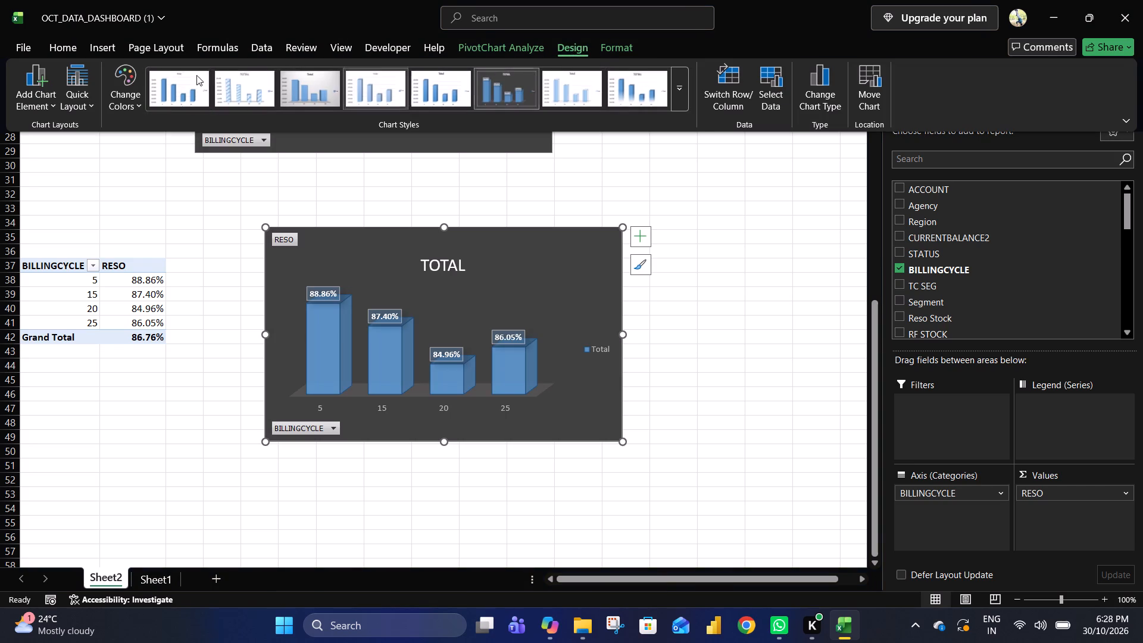
# Choose a colour palette with blue columns for the RESO chart.
pyautogui.click(129, 97)
pyautogui.click(152, 181)
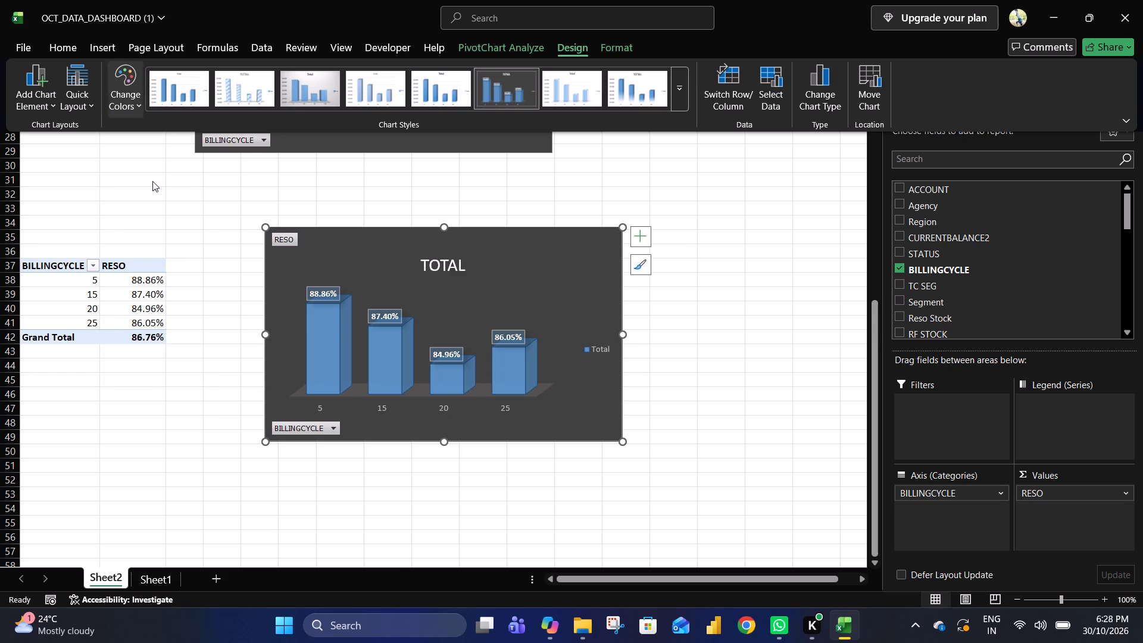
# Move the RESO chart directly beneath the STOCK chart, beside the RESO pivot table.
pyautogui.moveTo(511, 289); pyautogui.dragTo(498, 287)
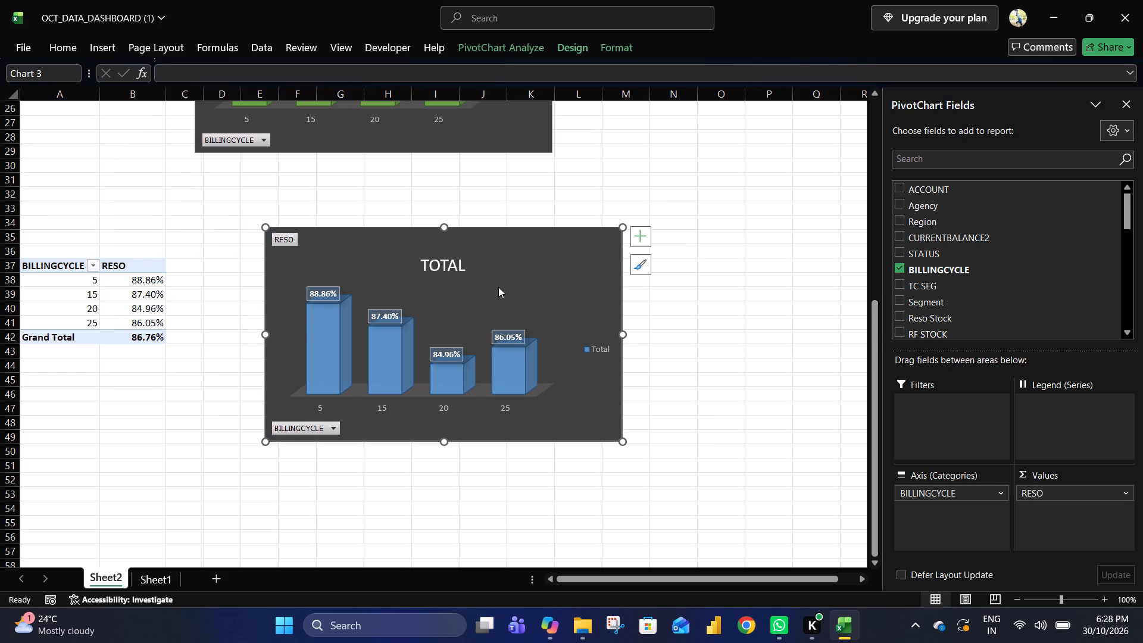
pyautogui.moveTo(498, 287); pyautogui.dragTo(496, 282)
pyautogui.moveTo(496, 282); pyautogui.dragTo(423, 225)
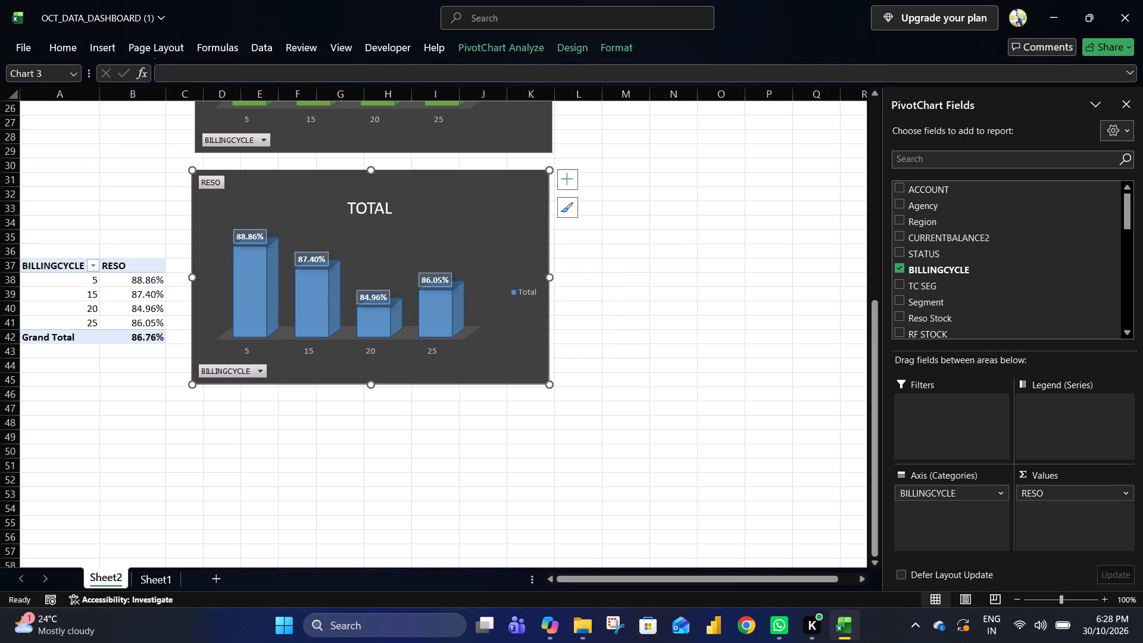
# Delete the TOTAL title from the RESO chart.
pyautogui.click(373, 208)
pyautogui.press('Delete')
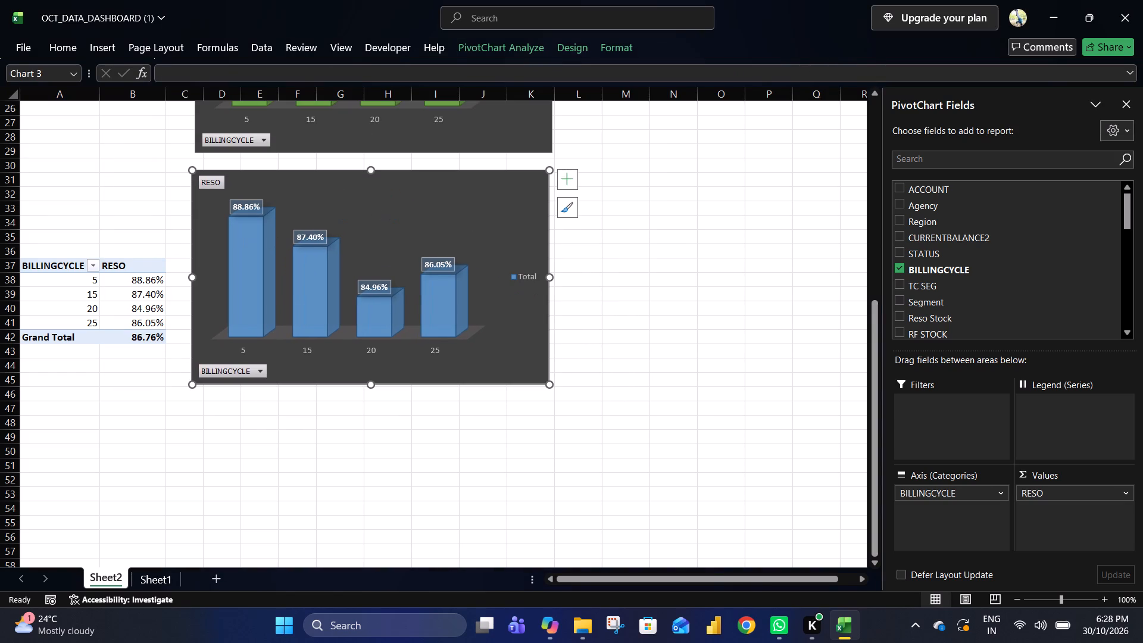
pyautogui.click(606, 276)
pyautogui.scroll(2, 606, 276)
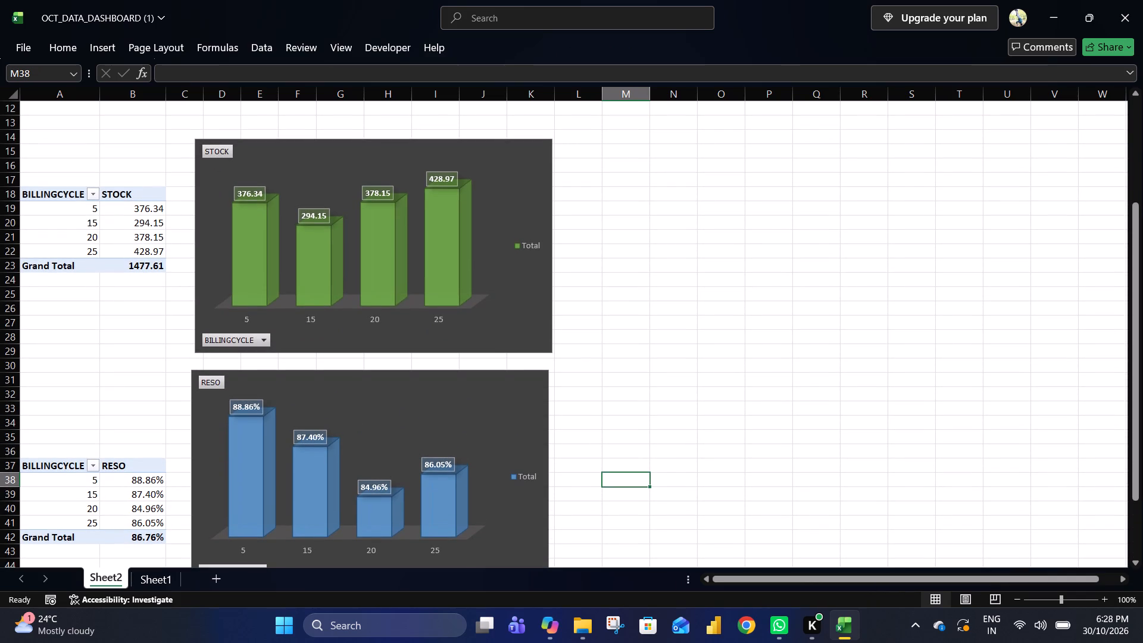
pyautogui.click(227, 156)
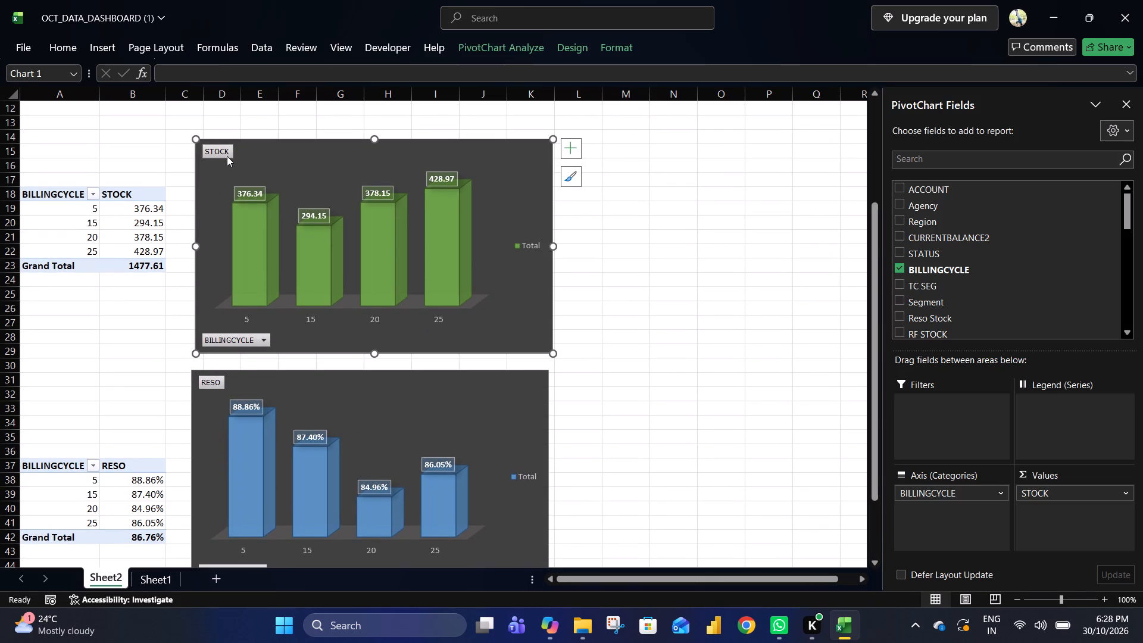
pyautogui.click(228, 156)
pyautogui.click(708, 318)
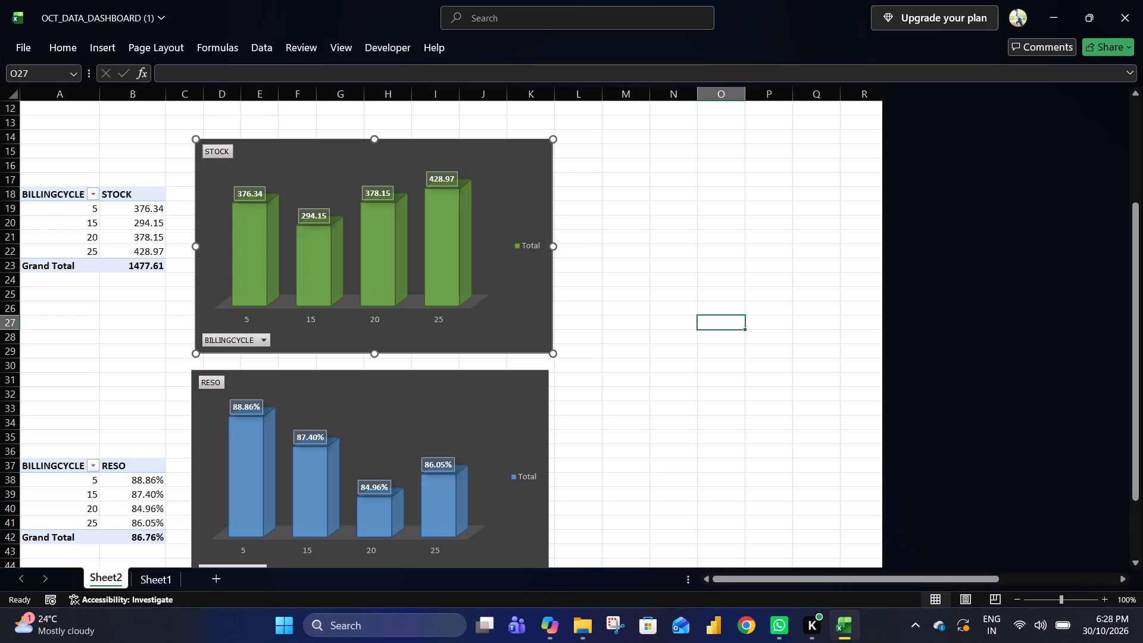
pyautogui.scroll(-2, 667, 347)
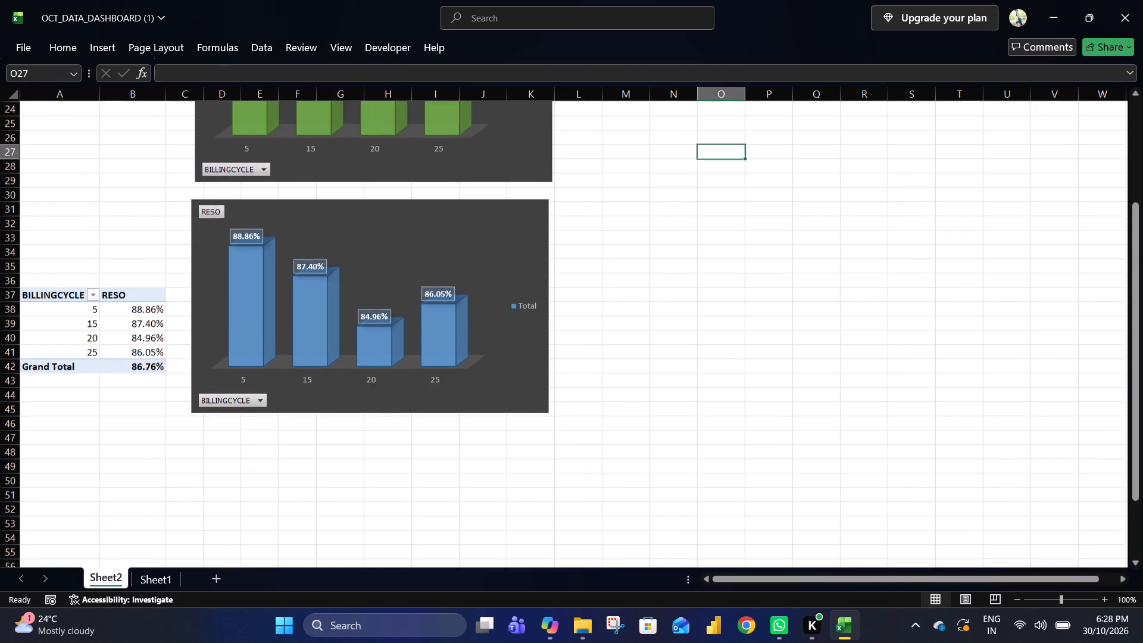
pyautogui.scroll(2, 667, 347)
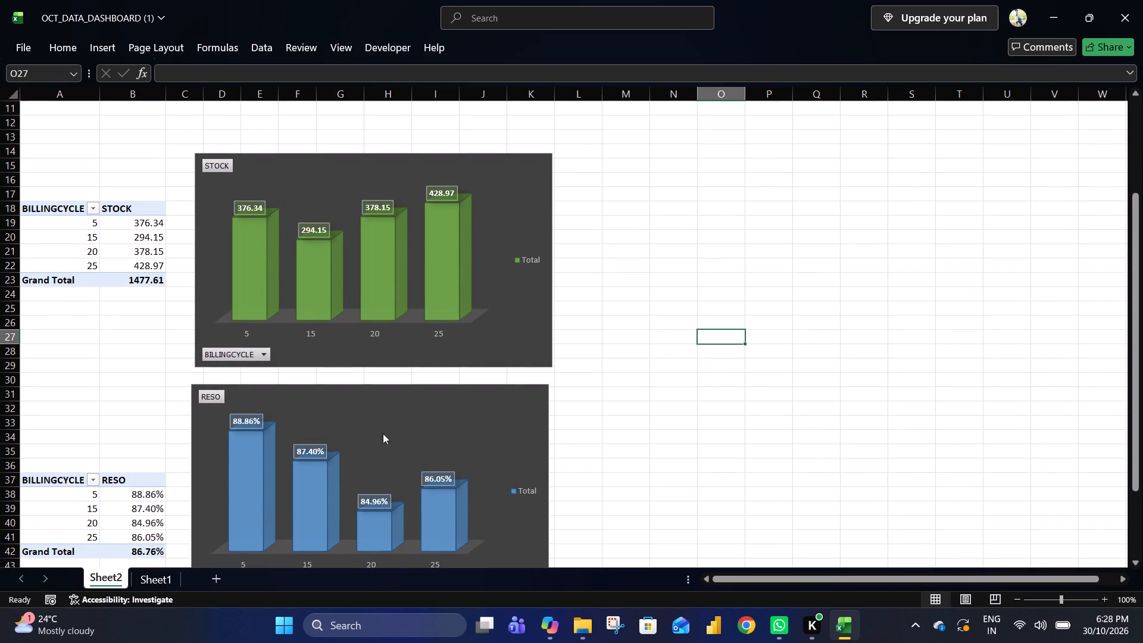
# Move the RESO chart to the right side of the STOCK chart, starting near column L with top edges aligned at about row 14.
pyautogui.moveTo(444, 417); pyautogui.dragTo(478, 405)
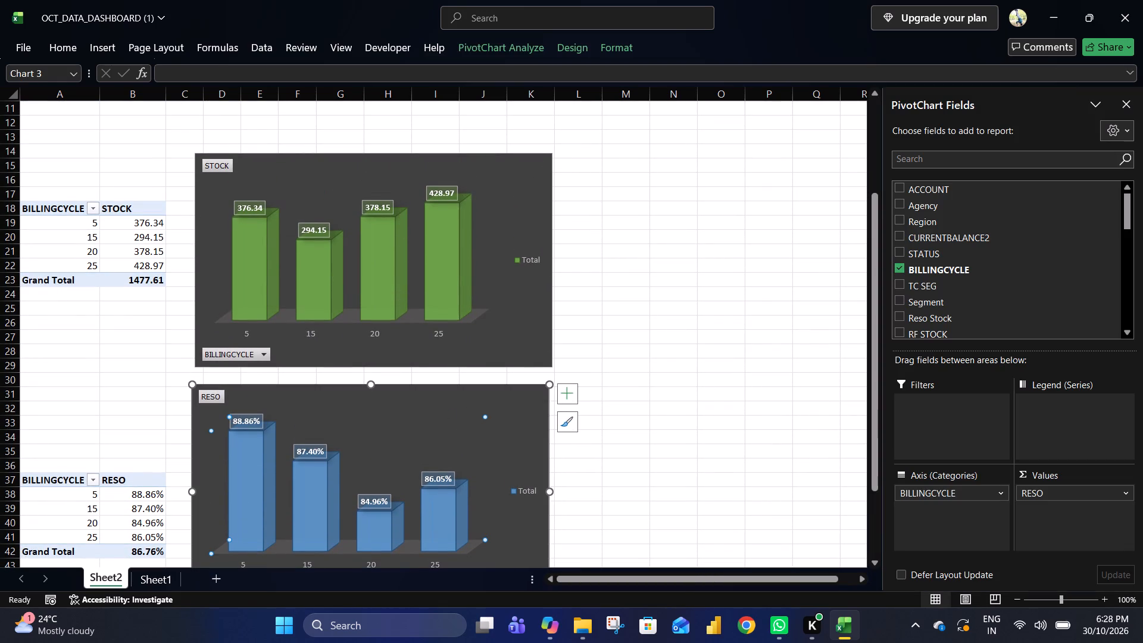
pyautogui.click(455, 397)
pyautogui.moveTo(528, 420); pyautogui.dragTo(769, 200)
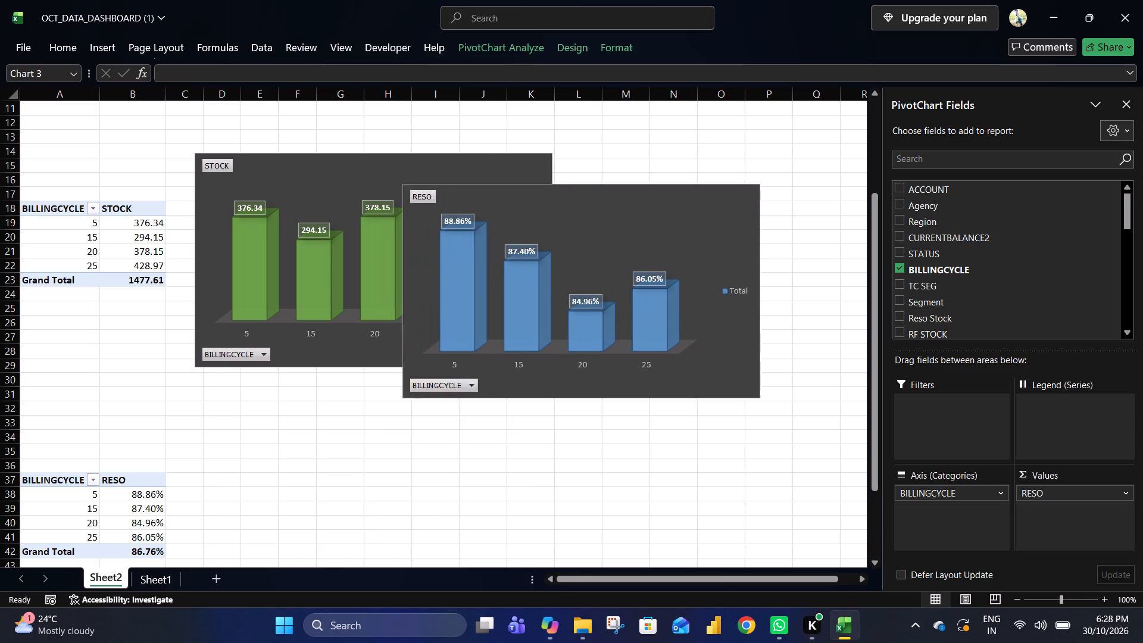
pyautogui.moveTo(769, 200); pyautogui.dragTo(783, 190)
pyautogui.moveTo(661, 168); pyautogui.dragTo(776, 168)
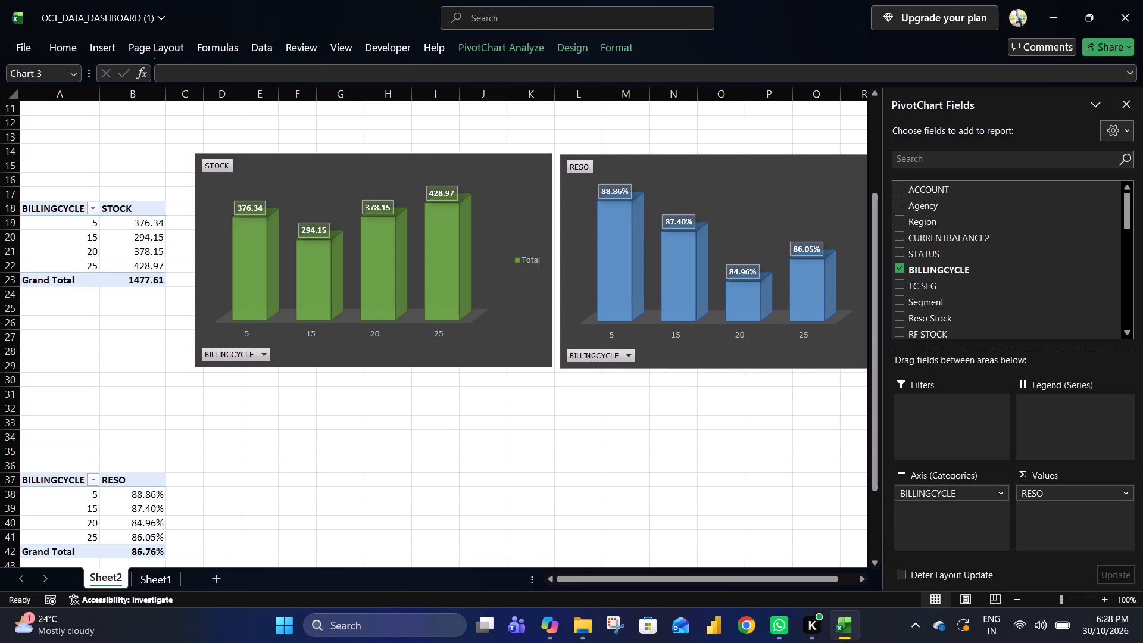
pyautogui.moveTo(776, 168); pyautogui.dragTo(775, 167)
pyautogui.click(627, 403)
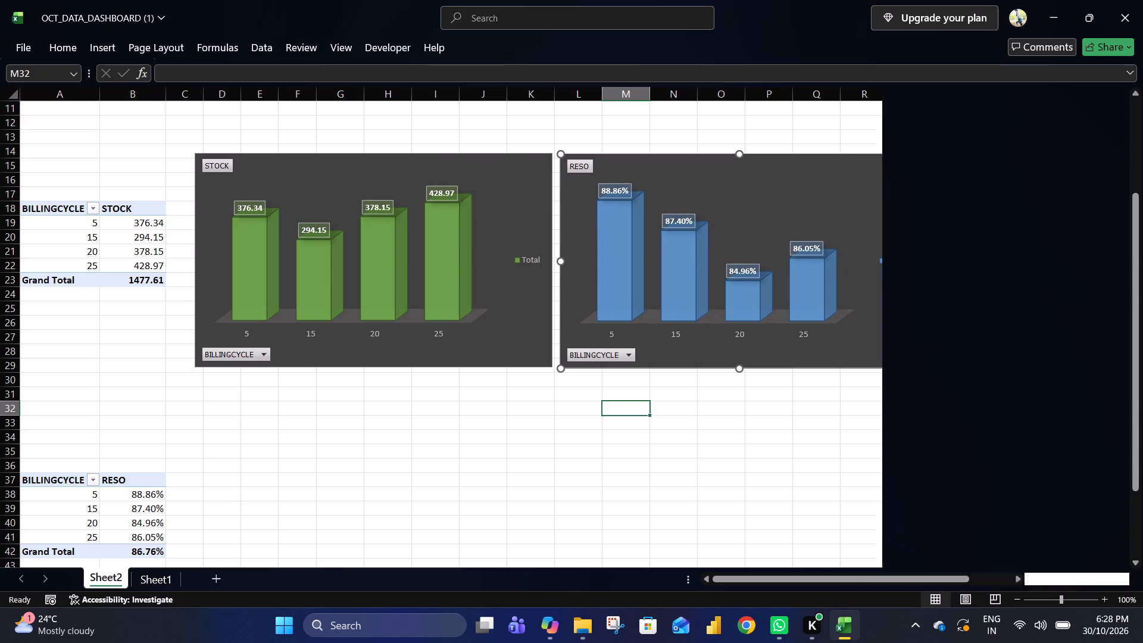
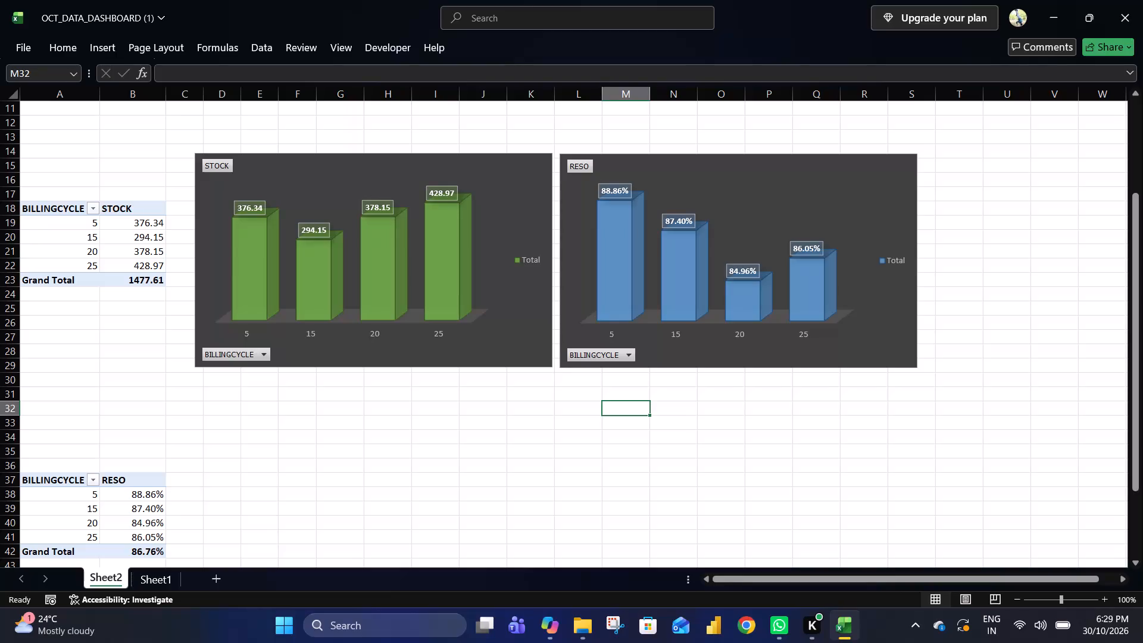
# Move the whole RESO pivot table up beneath the STOCK pivot table, starting at cell A25.
pyautogui.click(139, 482)
pyautogui.hotkey('shift', 'Left')
pyautogui.hotkey('shift', 'Left')
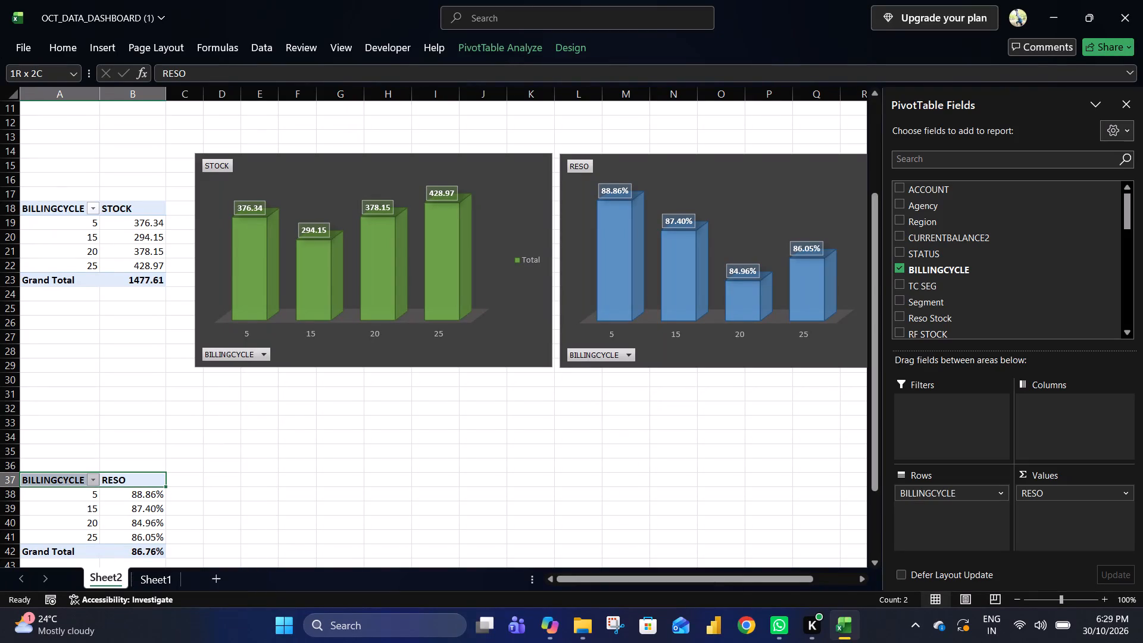
pyautogui.hotkey('shift', 'Down')
pyautogui.hotkey('shift', 'Down')
pyautogui.hotkey('shift', 'Down')
pyautogui.hotkey('shift', 'Down')
pyautogui.hotkey('shift', 'Down')
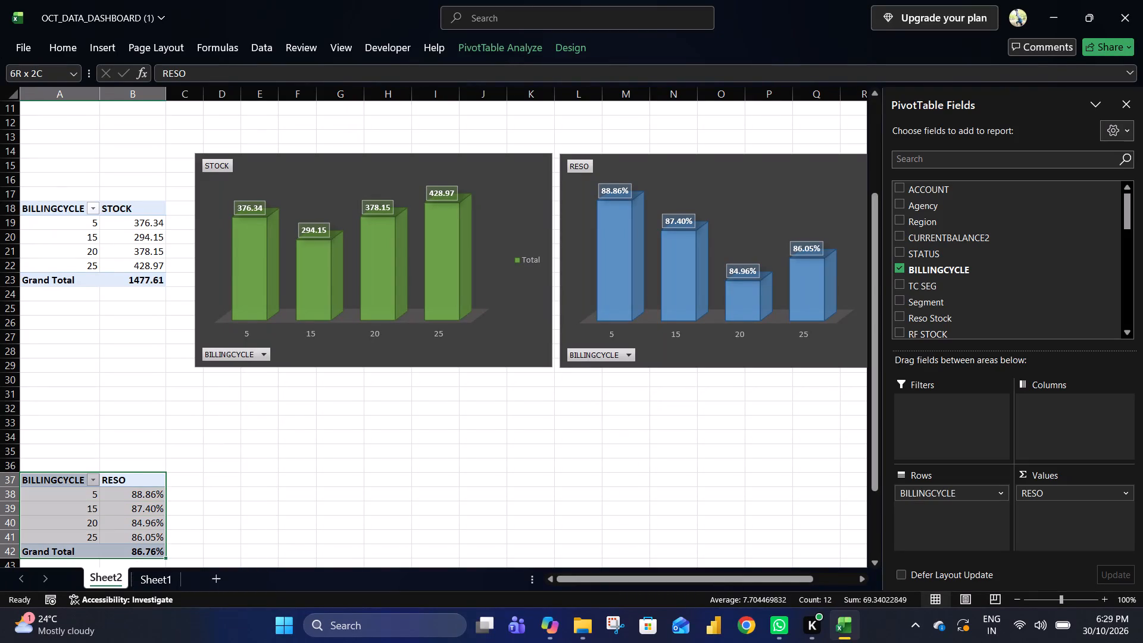
pyautogui.hotkey('ctrl', 'x')
pyautogui.click(55, 308)
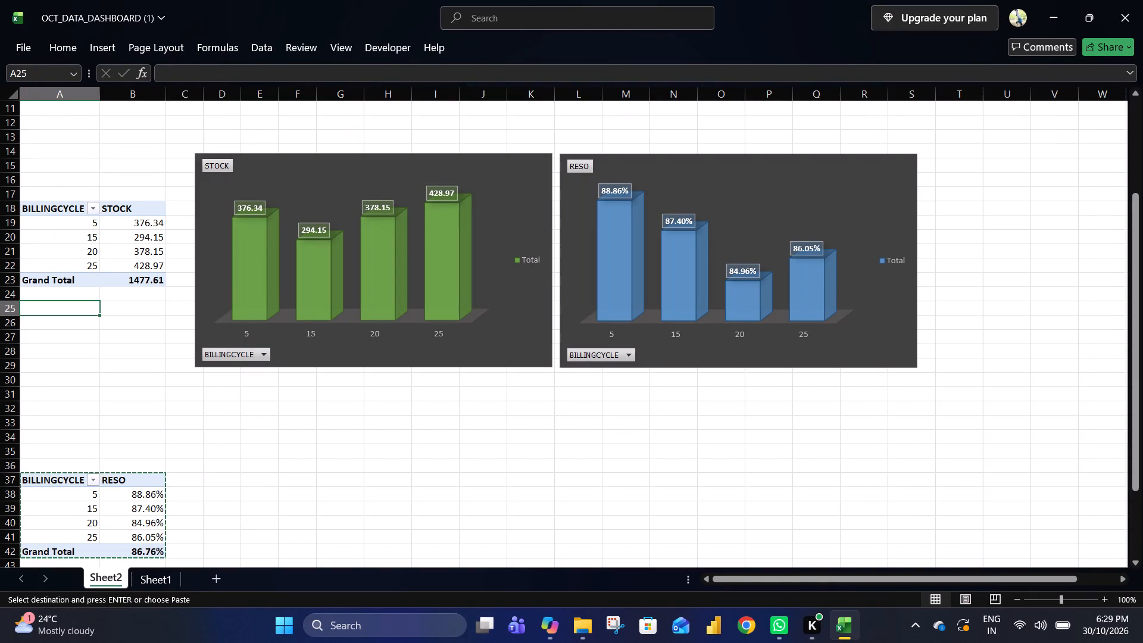
pyautogui.hotkey('ctrl', 'v')
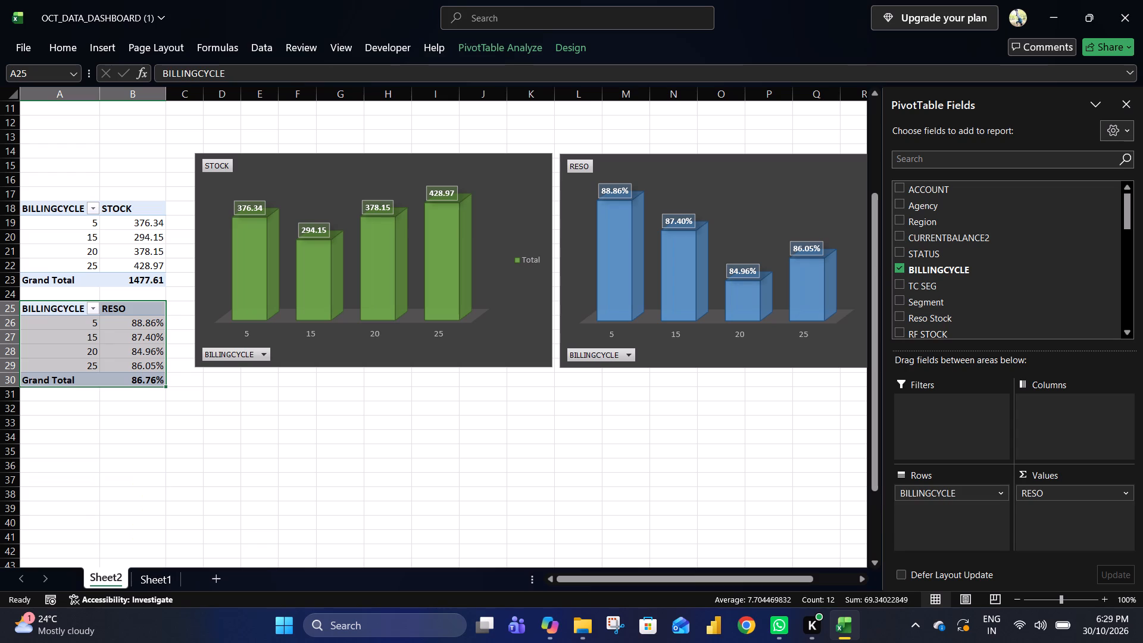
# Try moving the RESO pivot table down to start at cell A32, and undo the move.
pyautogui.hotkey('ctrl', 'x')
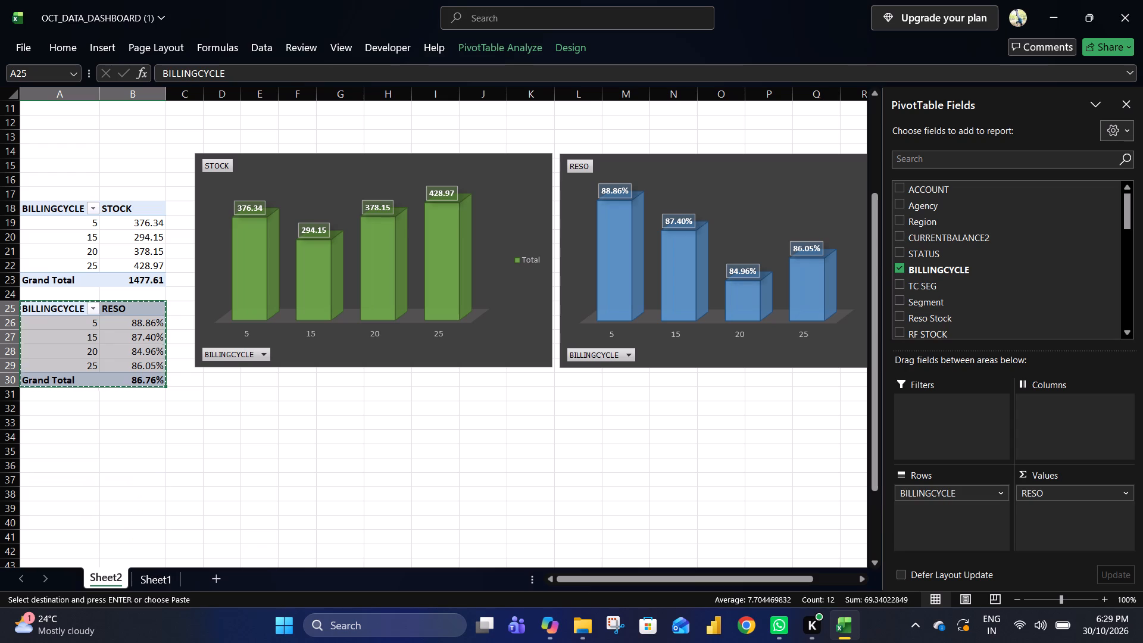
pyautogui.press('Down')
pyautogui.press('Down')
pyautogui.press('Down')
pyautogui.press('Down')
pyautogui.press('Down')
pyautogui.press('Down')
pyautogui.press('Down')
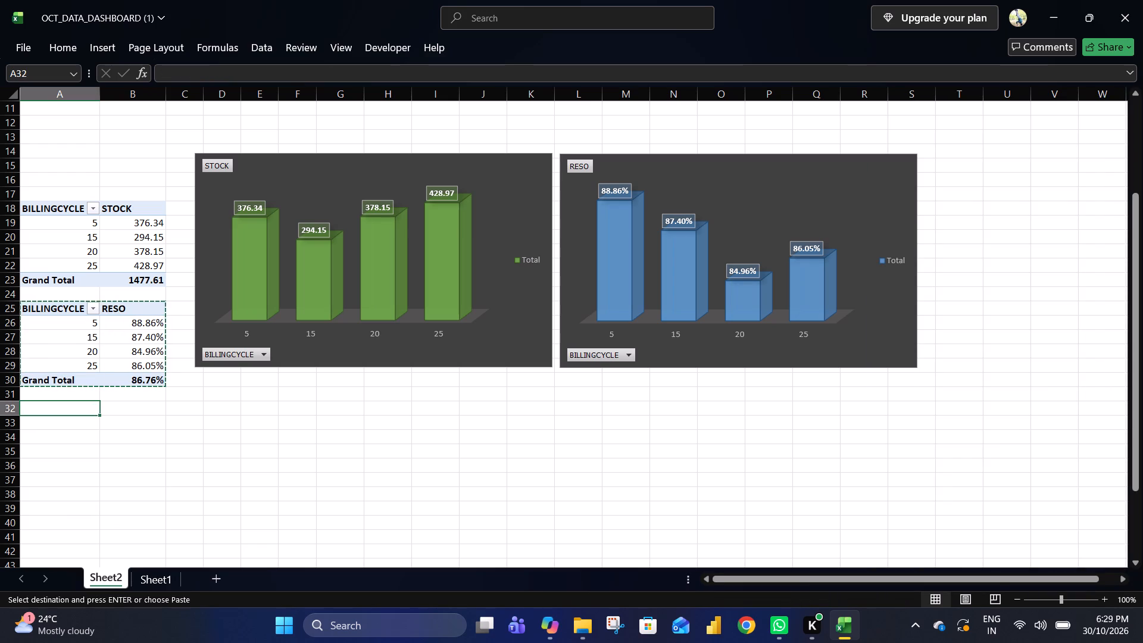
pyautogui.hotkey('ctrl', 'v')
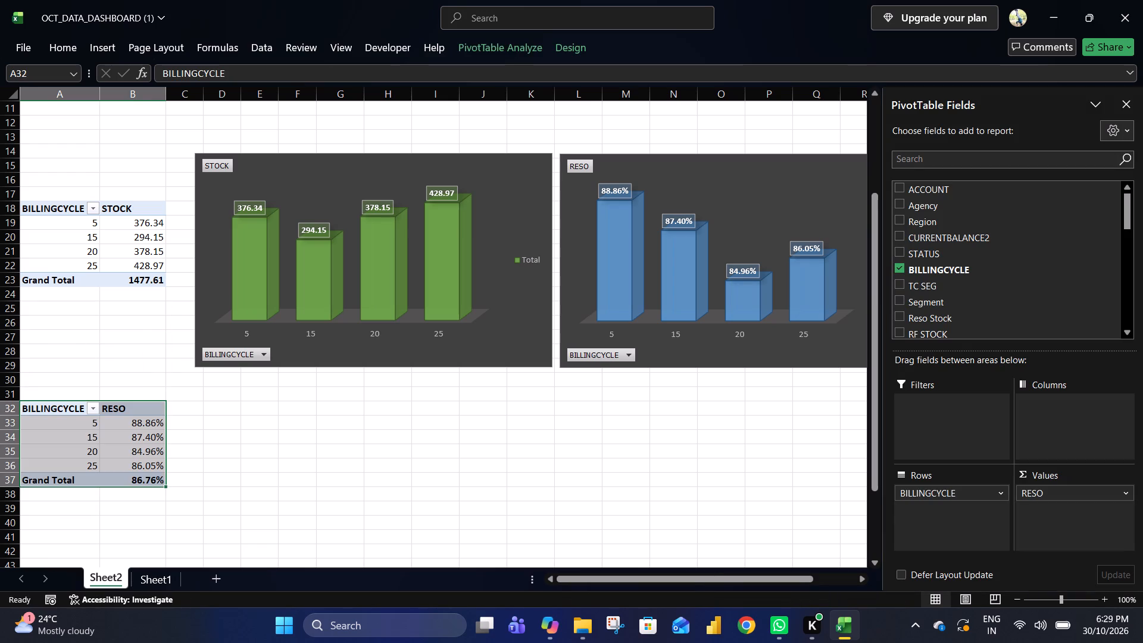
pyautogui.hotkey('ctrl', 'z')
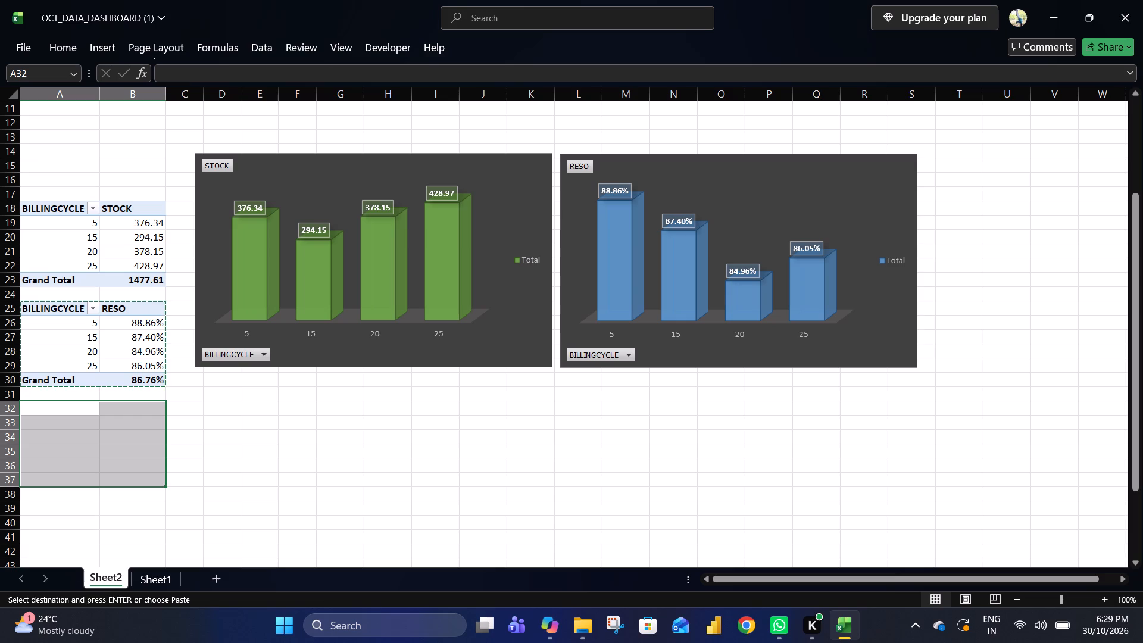
# Copy the whole RESO pivot table and paste the duplicate below it, starting at cell A32.
pyautogui.press('Left')
pyautogui.press('Left')
pyautogui.press('Left')
pyautogui.press('Up')
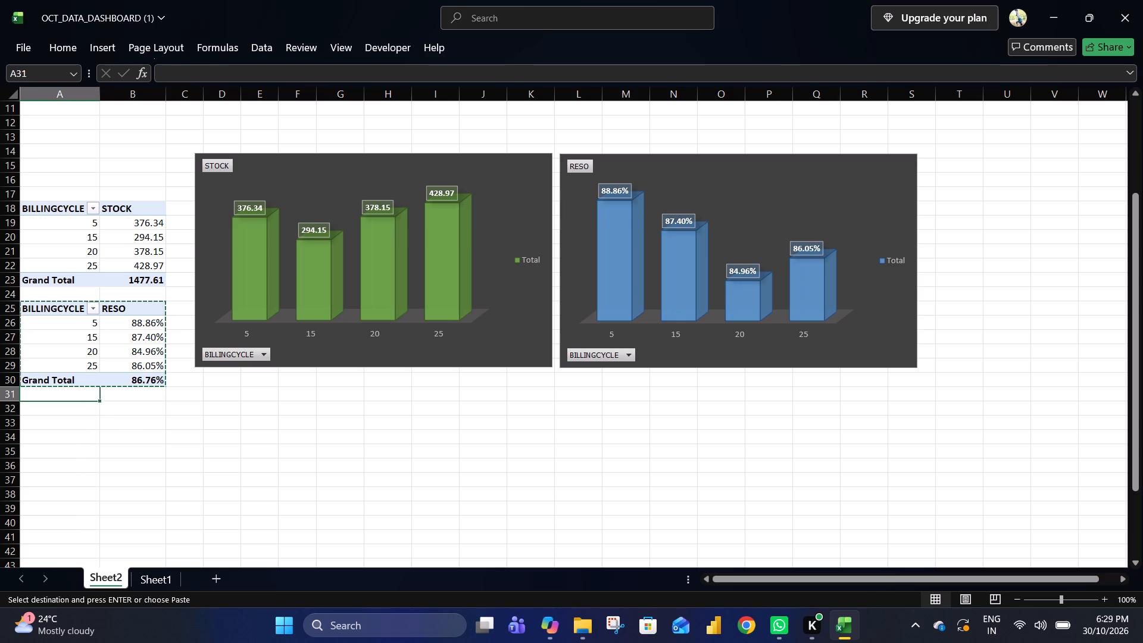
pyautogui.press('Up')
pyautogui.press('Up')
pyautogui.press('Up')
pyautogui.press('Up')
pyautogui.press('Up')
pyautogui.press('Up')
pyautogui.hotkey('shift', 'Right')
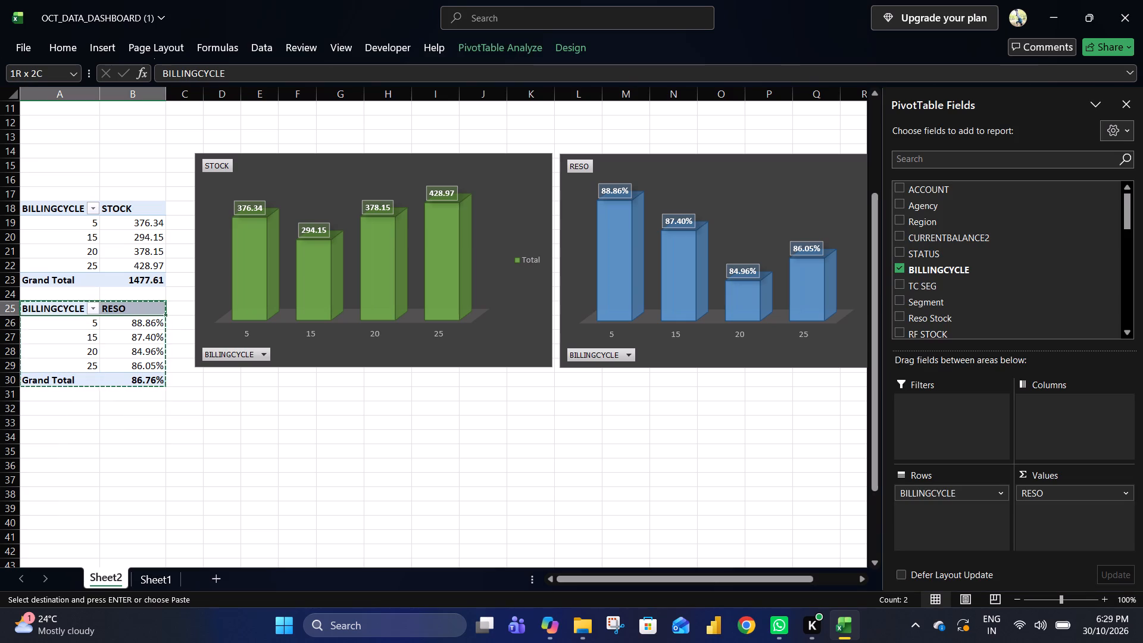
pyautogui.hotkey('shift', 'Down')
pyautogui.hotkey('shift', 'Down')
pyautogui.hotkey('shift', 'Down')
pyautogui.hotkey('shift', 'Down')
pyautogui.hotkey('shift', 'Down')
pyautogui.hotkey('ctrl', 'c')
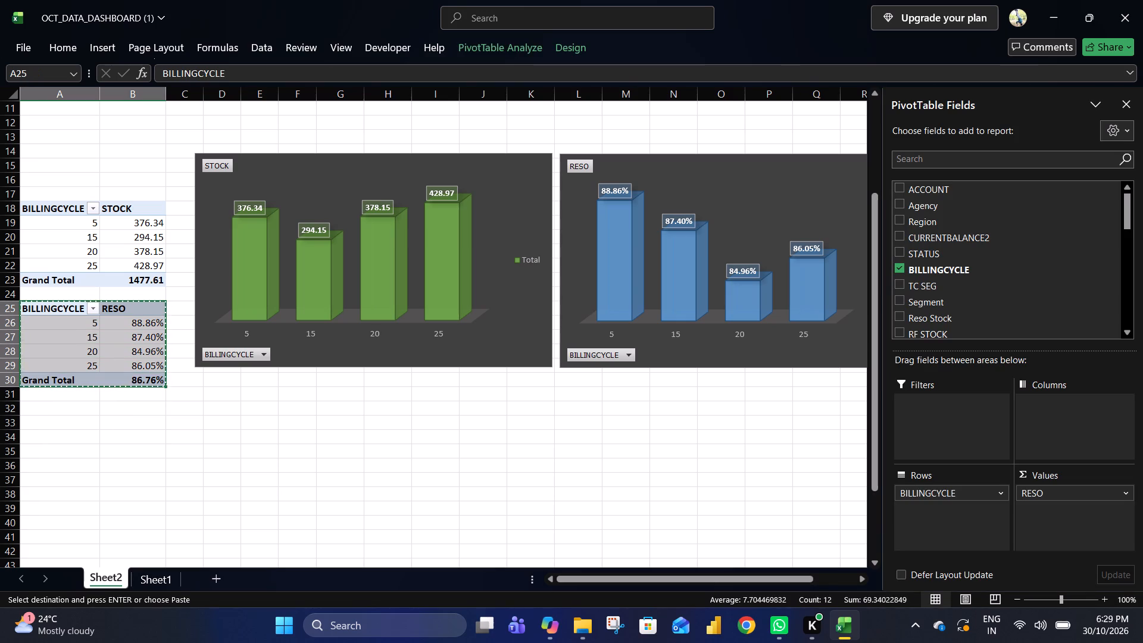
pyautogui.press('Down')
pyautogui.press('Down')
pyautogui.press('Down')
pyautogui.press('Down')
pyautogui.press('Down')
pyautogui.press('Down')
pyautogui.press('Down')
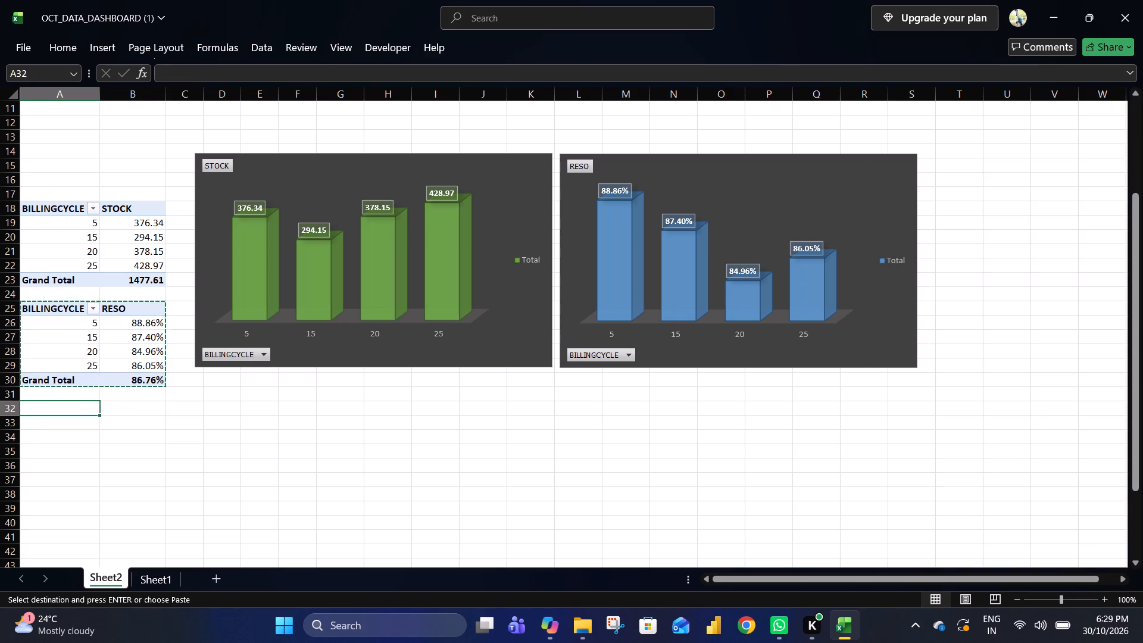
pyautogui.hotkey('ctrl', 'v')
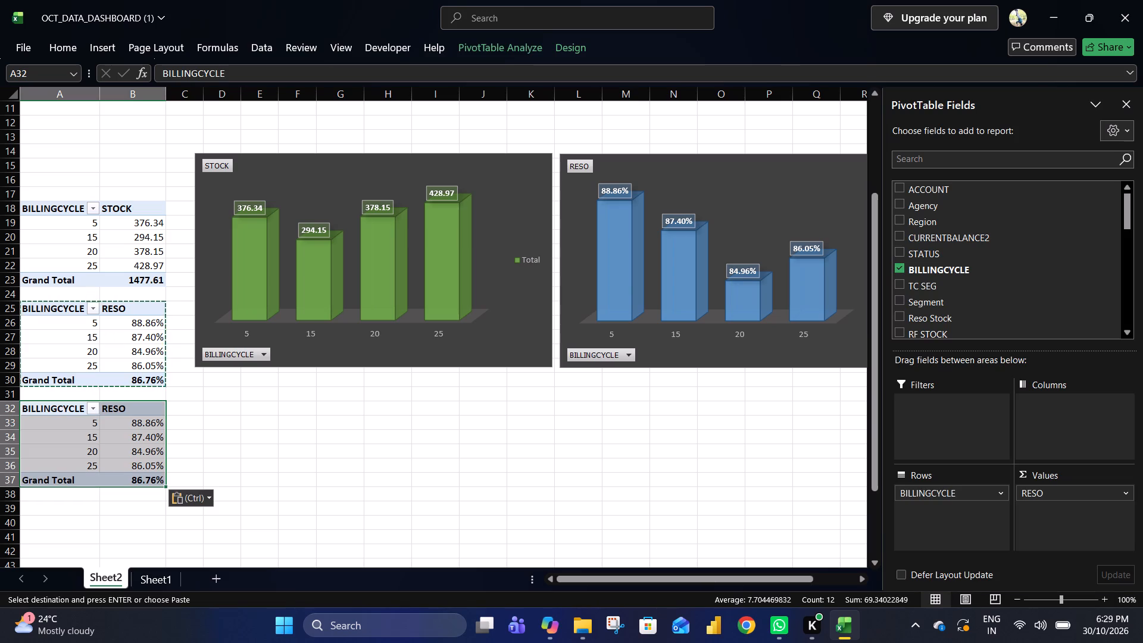
# Remove the RESO value field from the duplicated pivot table at A32.
pyautogui.moveTo(1076, 492); pyautogui.dragTo(793, 427)
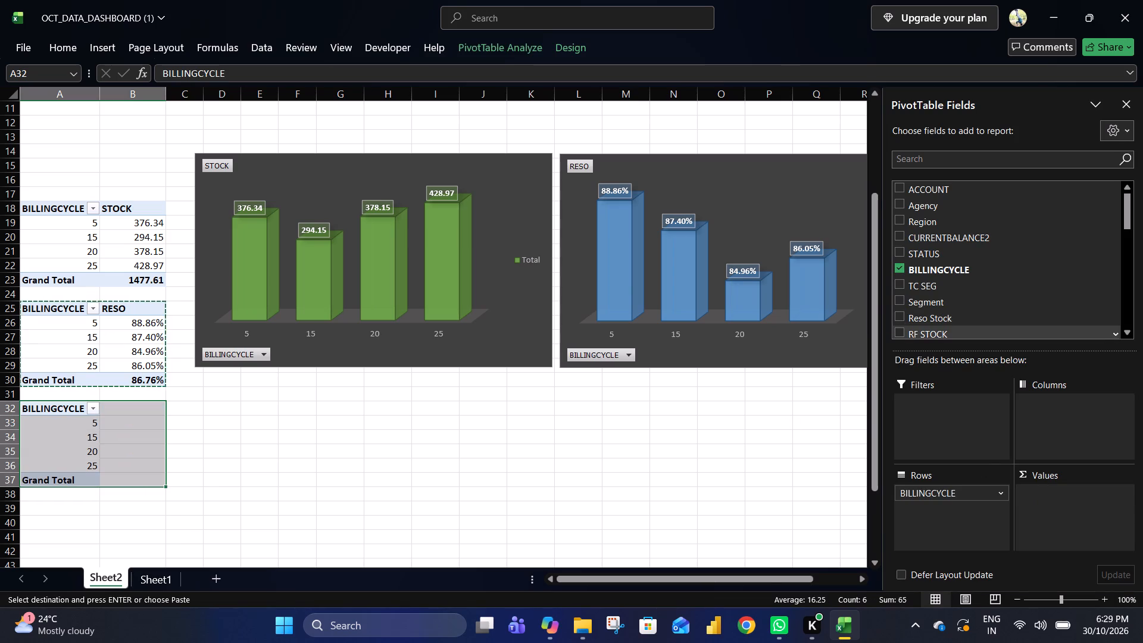
# Add a calculated field with the formula ='RF STOCK'/10^7 to the pivot table at A32.
pyautogui.click(543, 46)
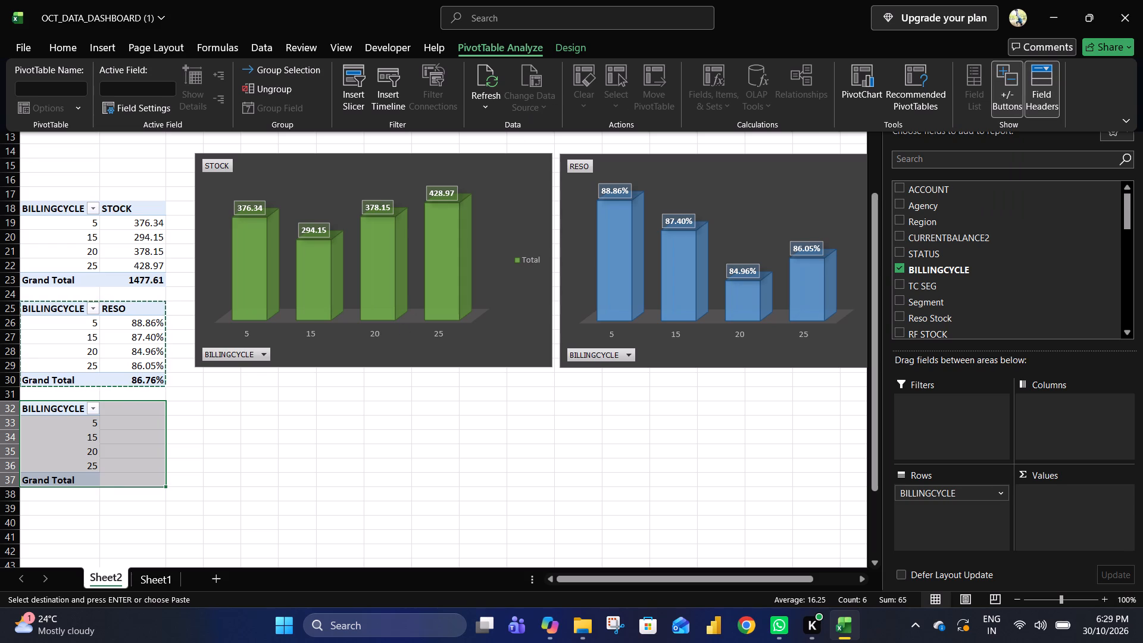
pyautogui.press('Escape')
pyautogui.click(349, 439)
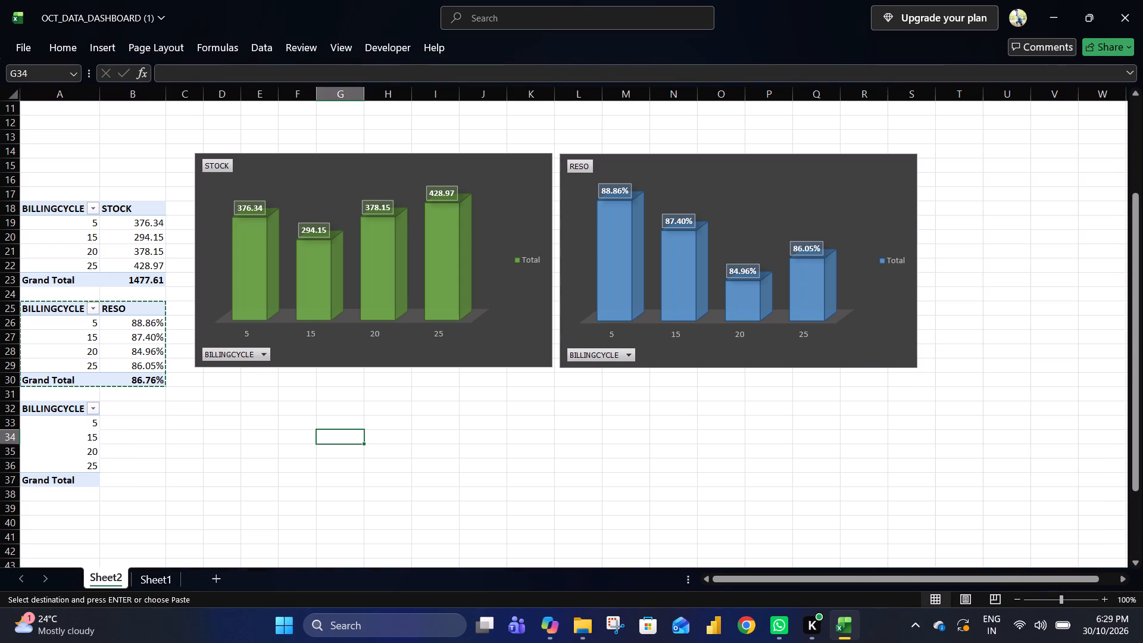
pyautogui.press('Left')
pyautogui.press('Left')
pyautogui.press('Left')
pyautogui.press('Left')
pyautogui.press('Left')
pyautogui.press('Left')
pyautogui.press('Left')
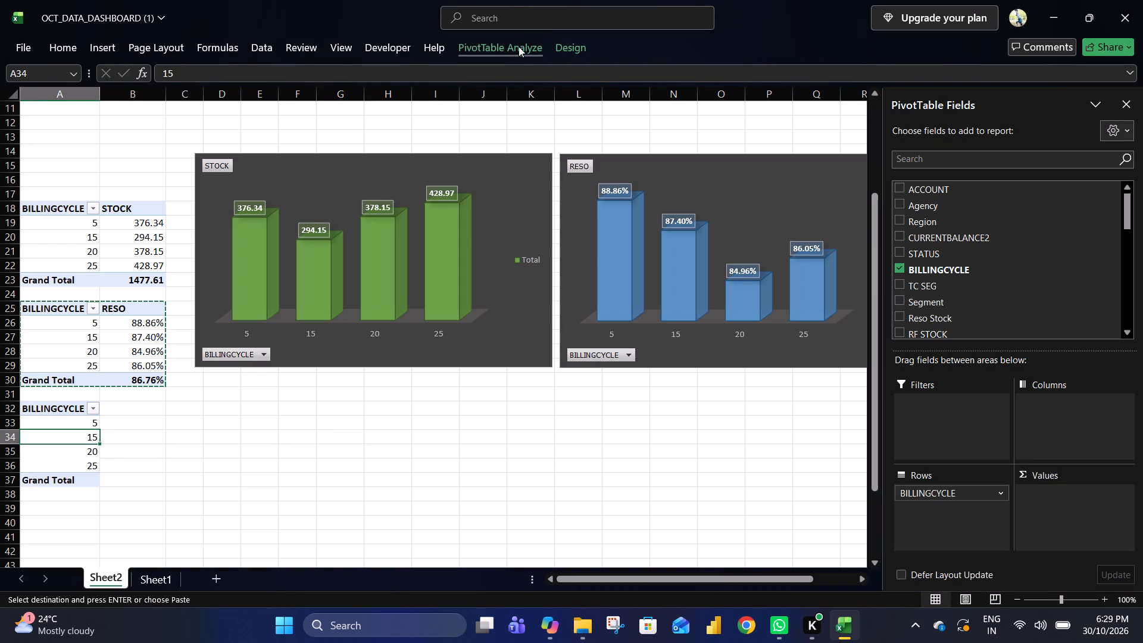
pyautogui.click(519, 46)
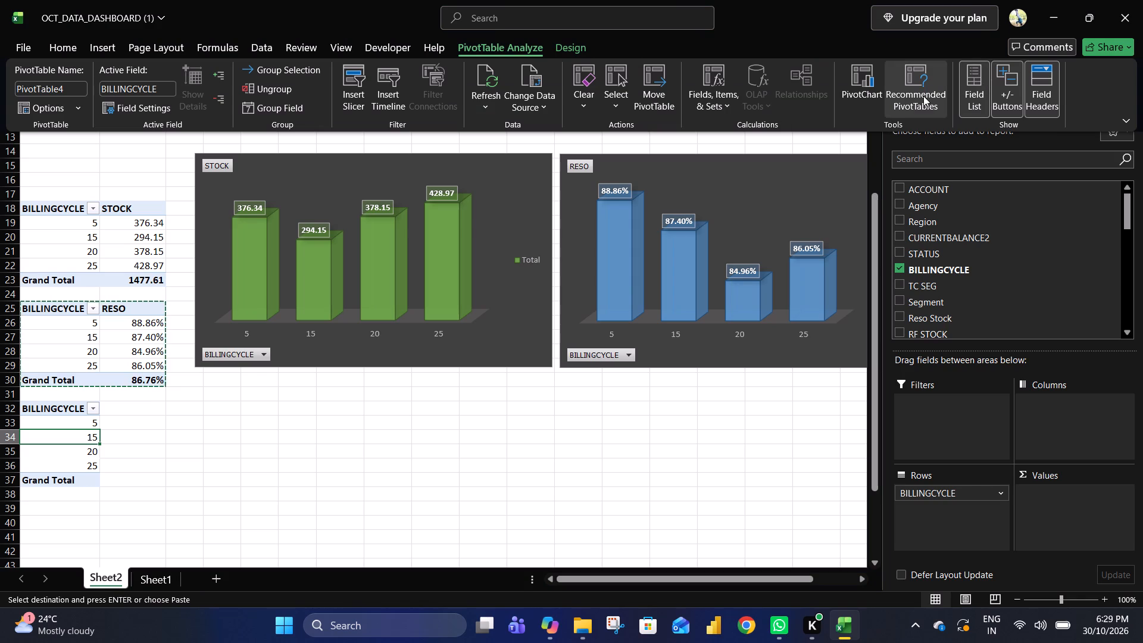
pyautogui.click(723, 105)
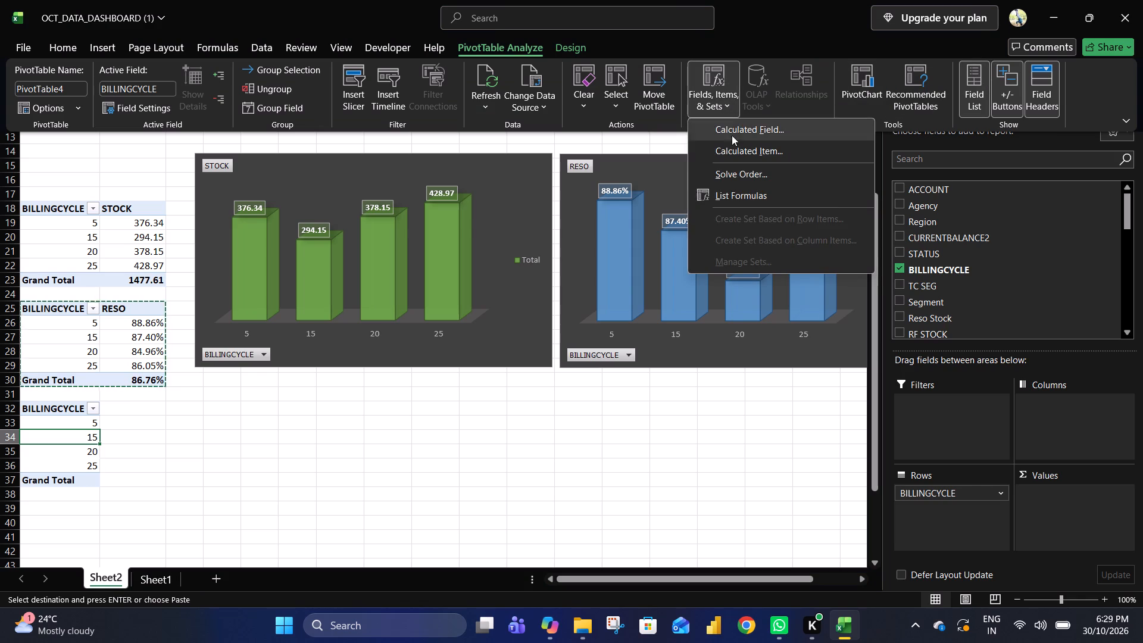
pyautogui.click(748, 136)
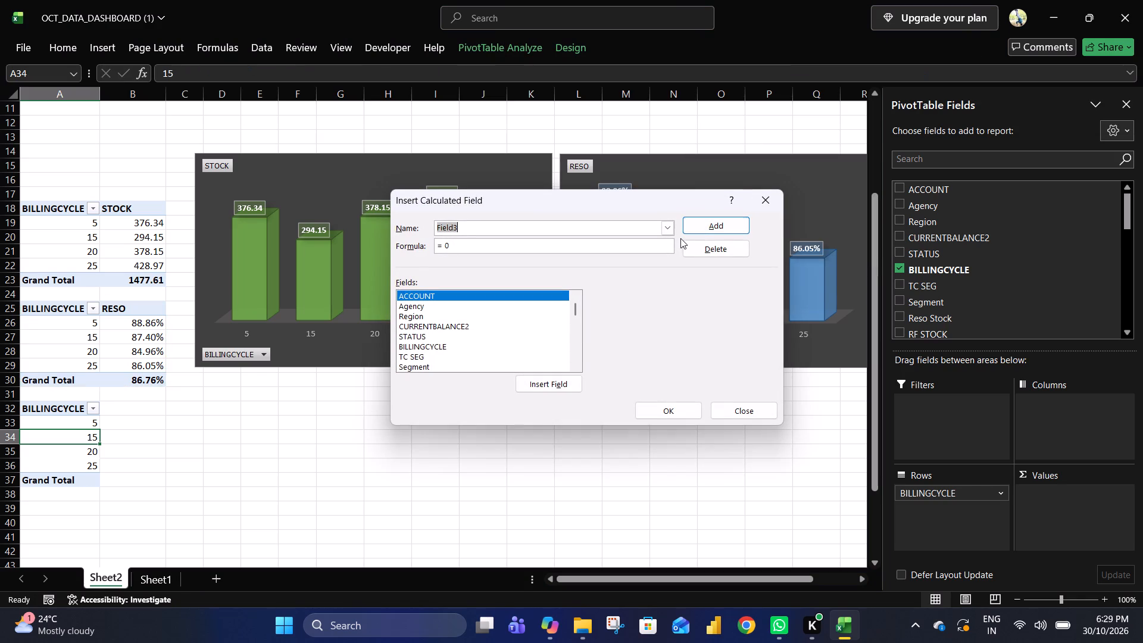
pyautogui.tripleClick(577, 361)
pyautogui.click(577, 361)
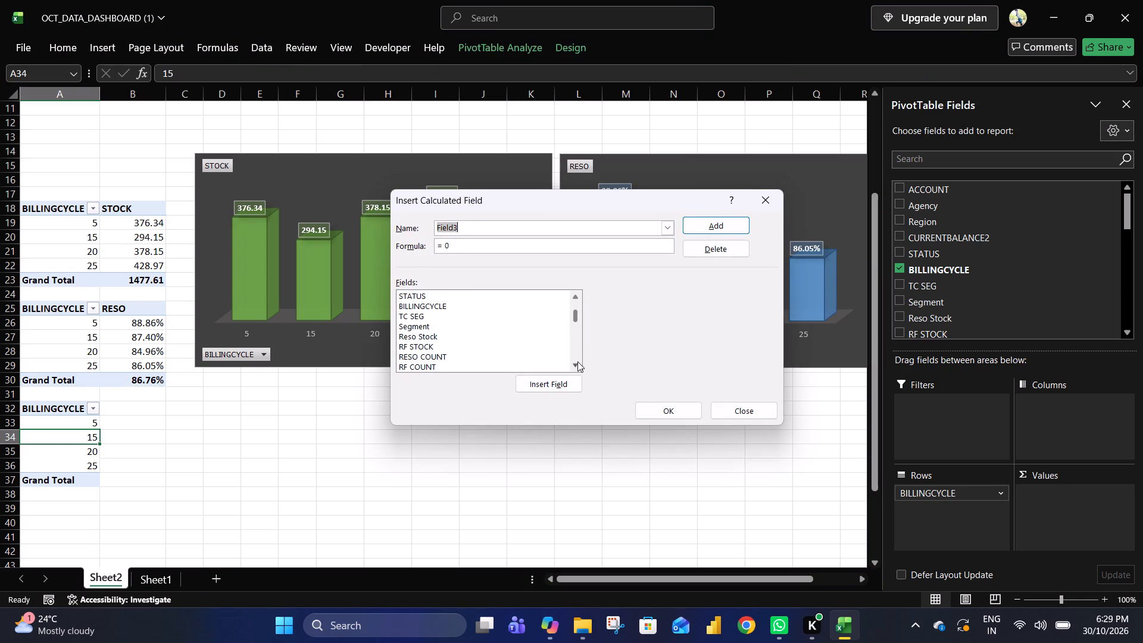
pyautogui.doubleClick(435, 349)
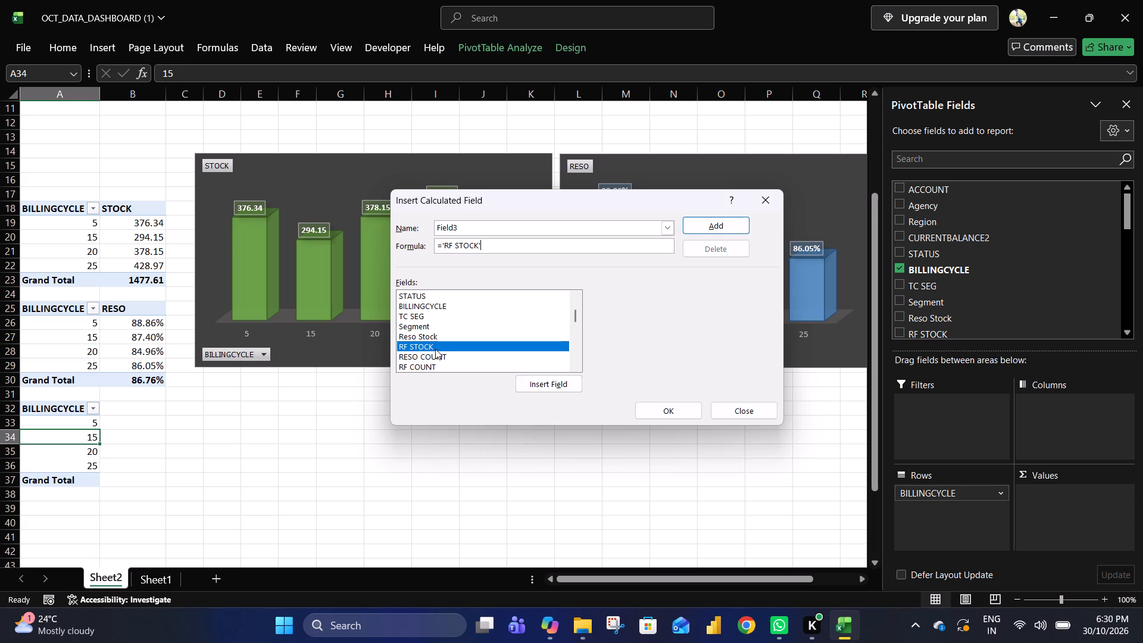
pyautogui.press('/')
pyautogui.write('10')
pyautogui.hotkey('shift', '^')
pyautogui.press('7')
pyautogui.press('Return')
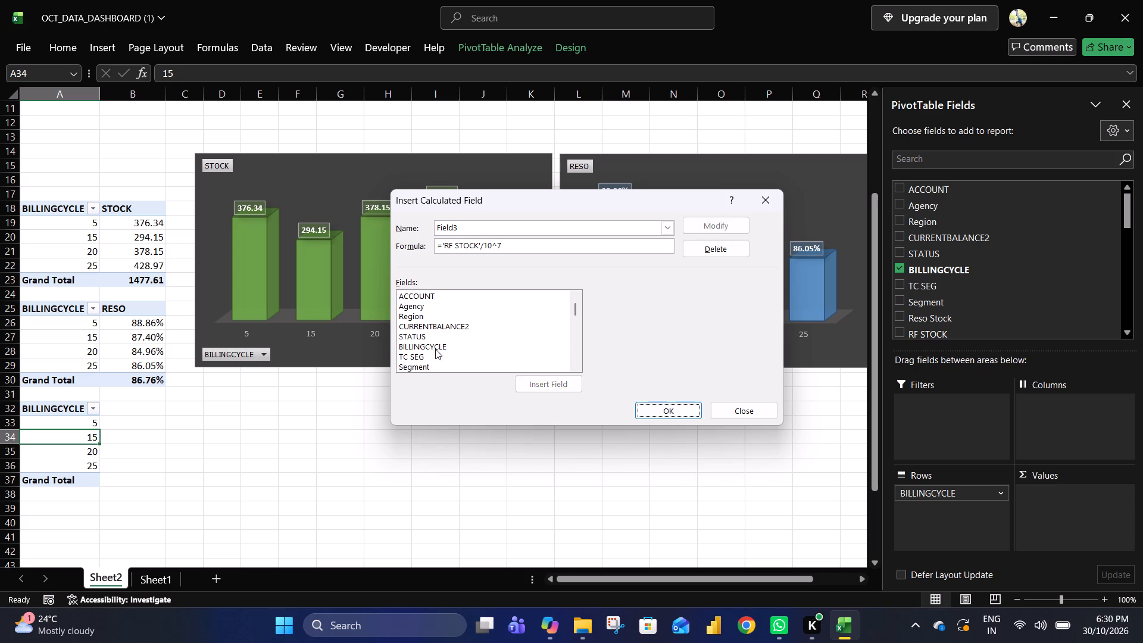
pyautogui.press('Return')
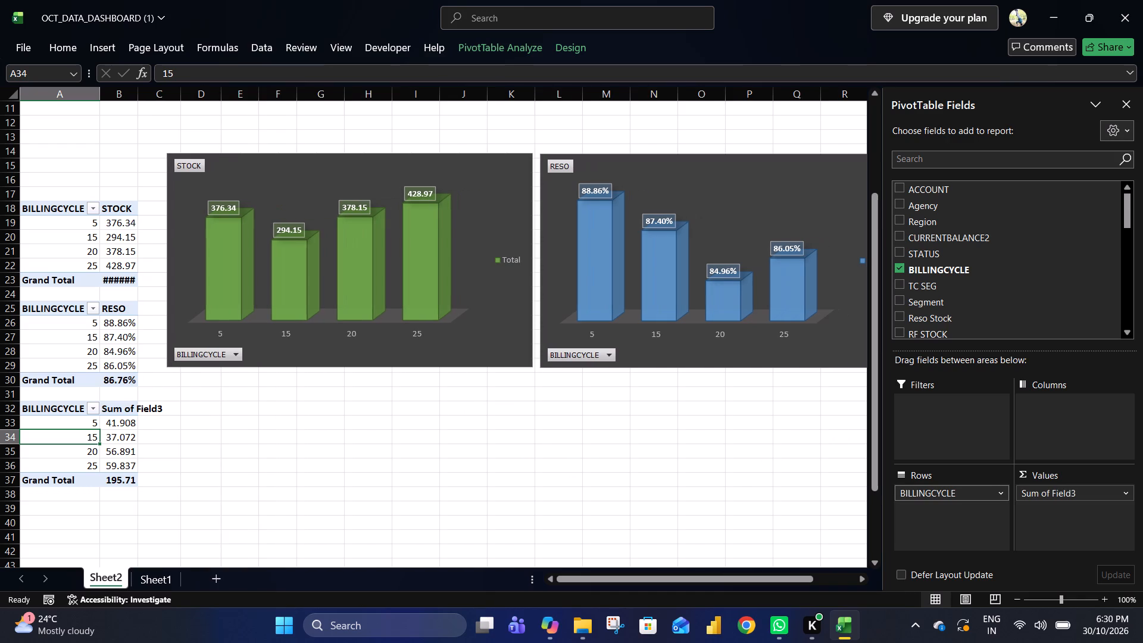
# Set the new calculated value field's number format to the Number category.
pyautogui.click(1066, 491)
pyautogui.click(1077, 476)
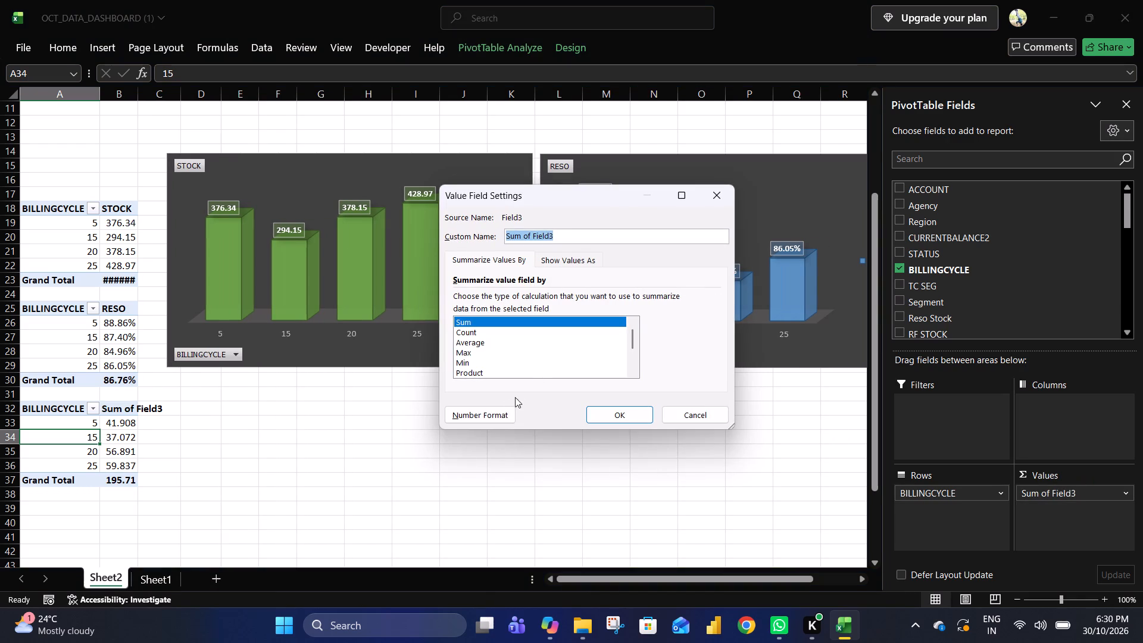
pyautogui.click(494, 411)
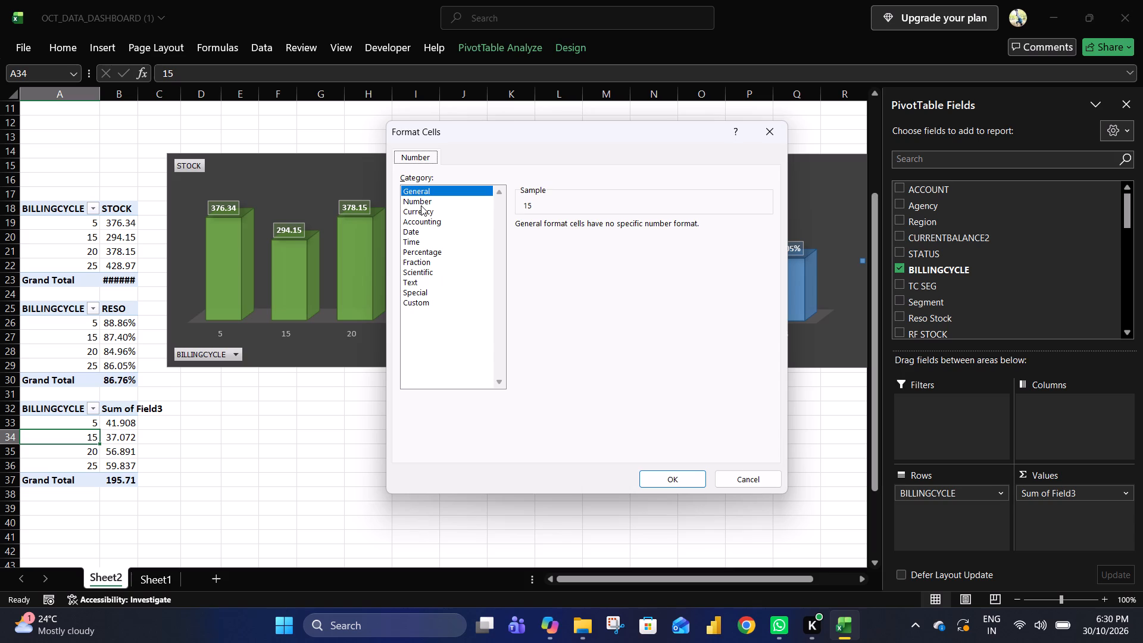
pyautogui.click(421, 205)
pyautogui.press('Return')
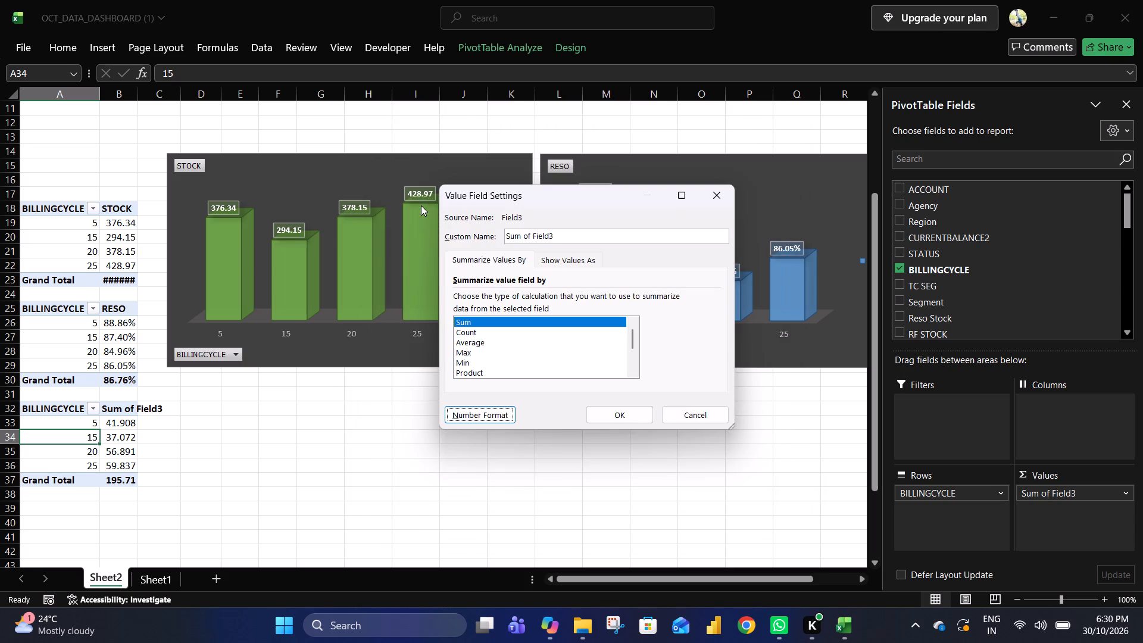
pyautogui.press('Tab')
pyautogui.press('Return')
# Rename the value column header in cell B32 as FLOW.
pyautogui.press('Right')
pyautogui.press('Up')
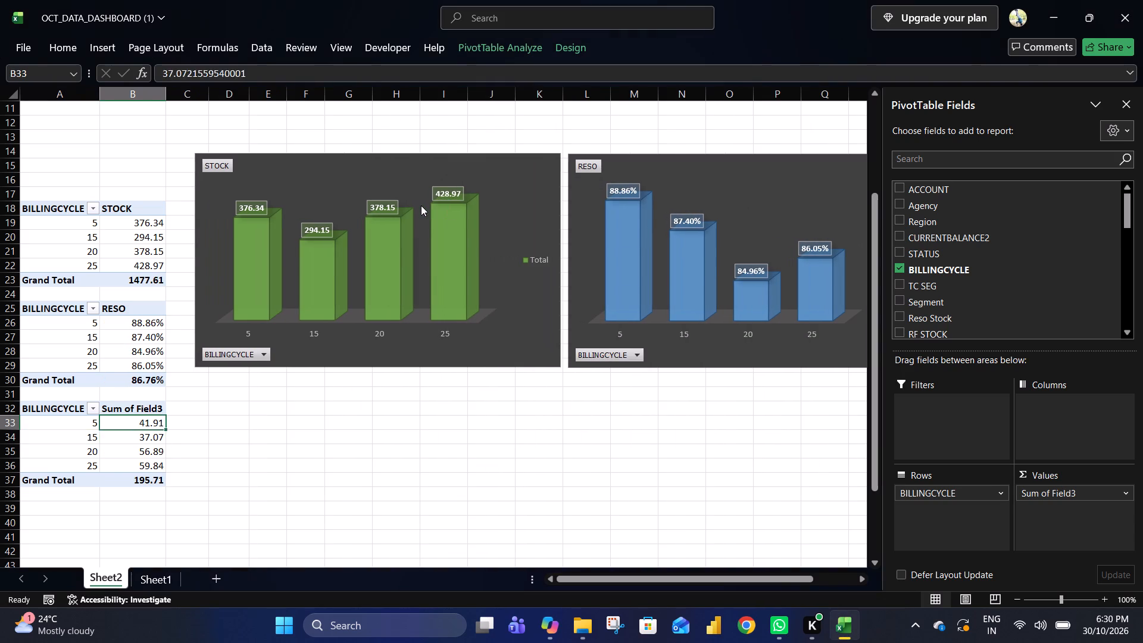
pyautogui.press('Up')
pyautogui.write('FLOW')
pyautogui.press('Return')
pyautogui.press('Right')
pyautogui.press('Left')
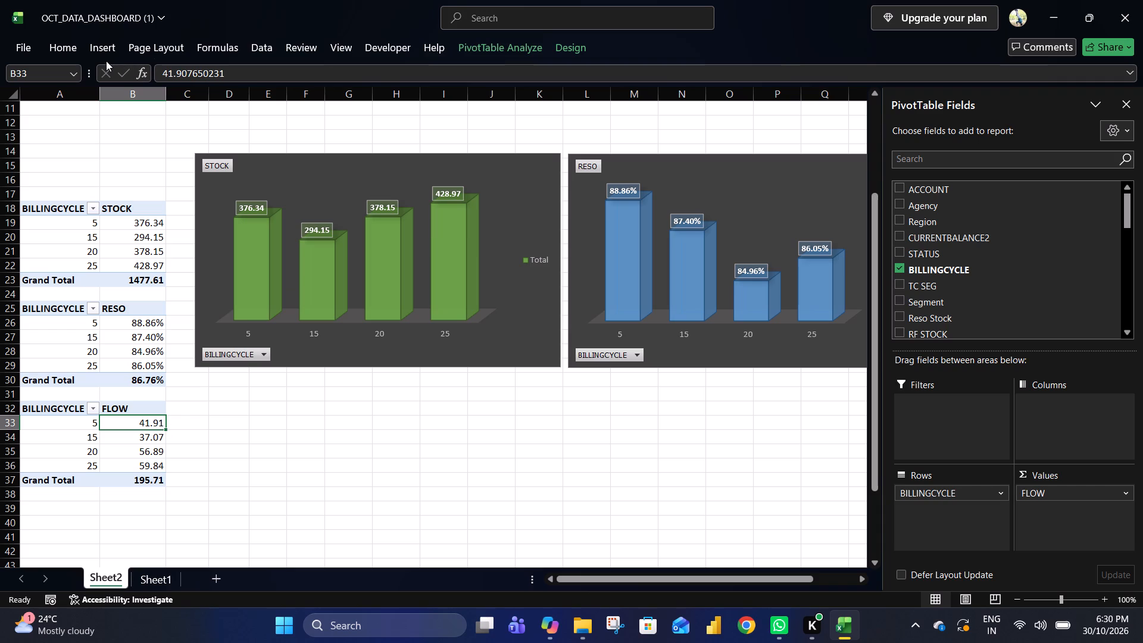
# Insert a 3-D Clustered Column pivot chart from the FLOW pivot table.
pyautogui.click(107, 39)
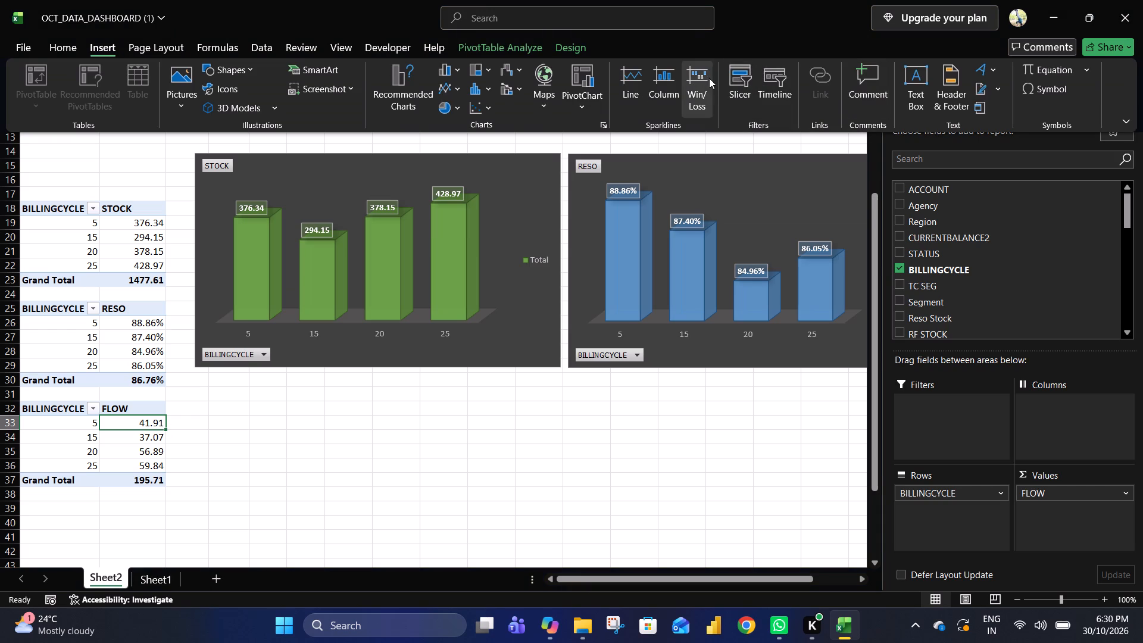
pyautogui.click(589, 80)
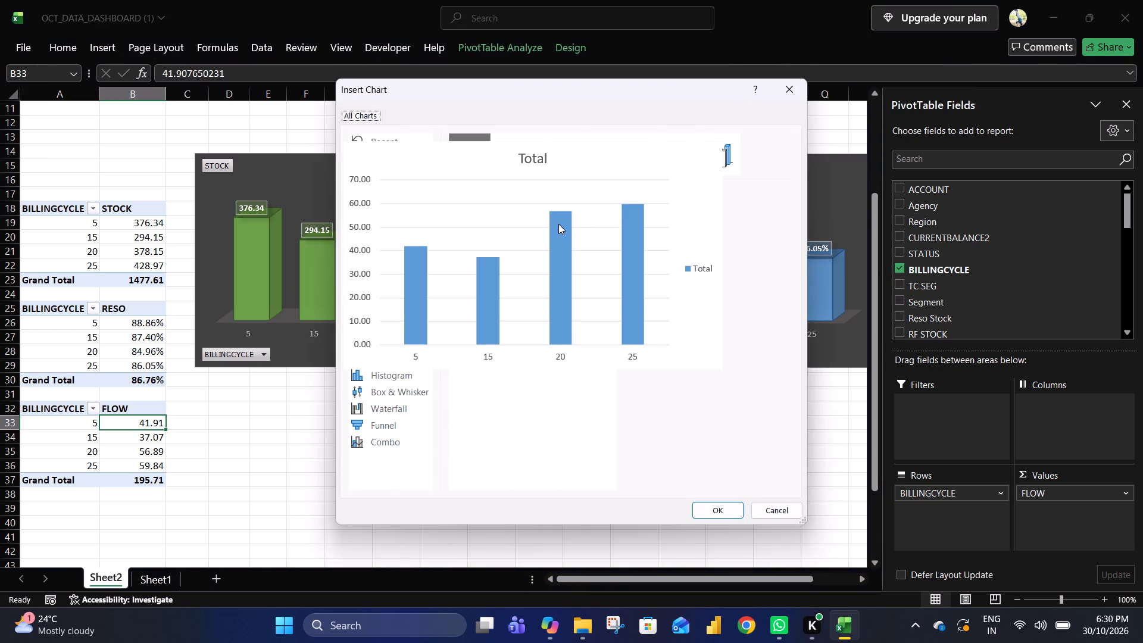
pyautogui.click(585, 165)
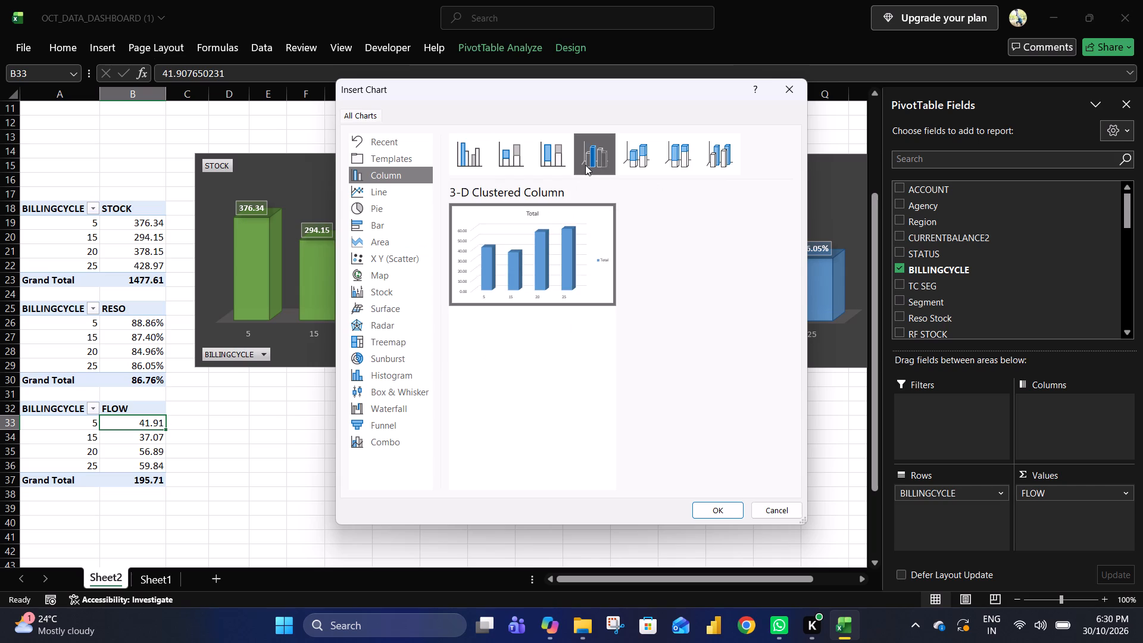
pyautogui.press('Return')
# Move the FLOW chart directly beneath the STOCK chart, beside the FLOW pivot table, with its top at about row 30.
pyautogui.moveTo(548, 251); pyautogui.dragTo(536, 272)
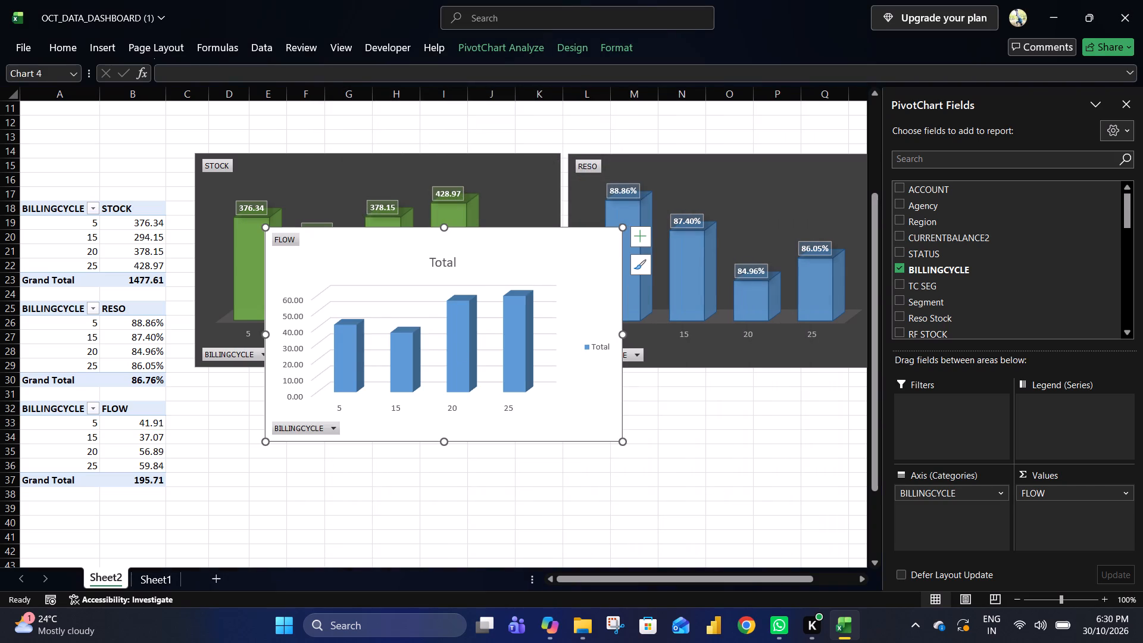
pyautogui.moveTo(536, 272); pyautogui.dragTo(477, 402)
pyautogui.scroll(-1, 486, 389)
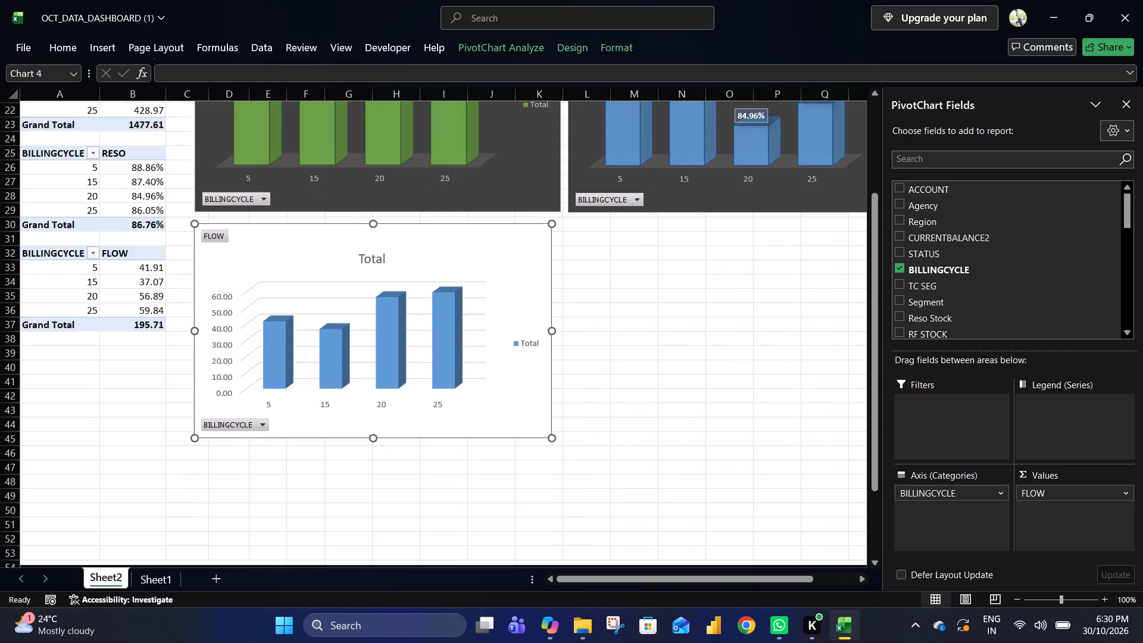
# Apply the dark chart style with boxed data labels to the FLOW chart and delete its Total title.
pyautogui.scroll(-1, 486, 389)
pyautogui.click(526, 45)
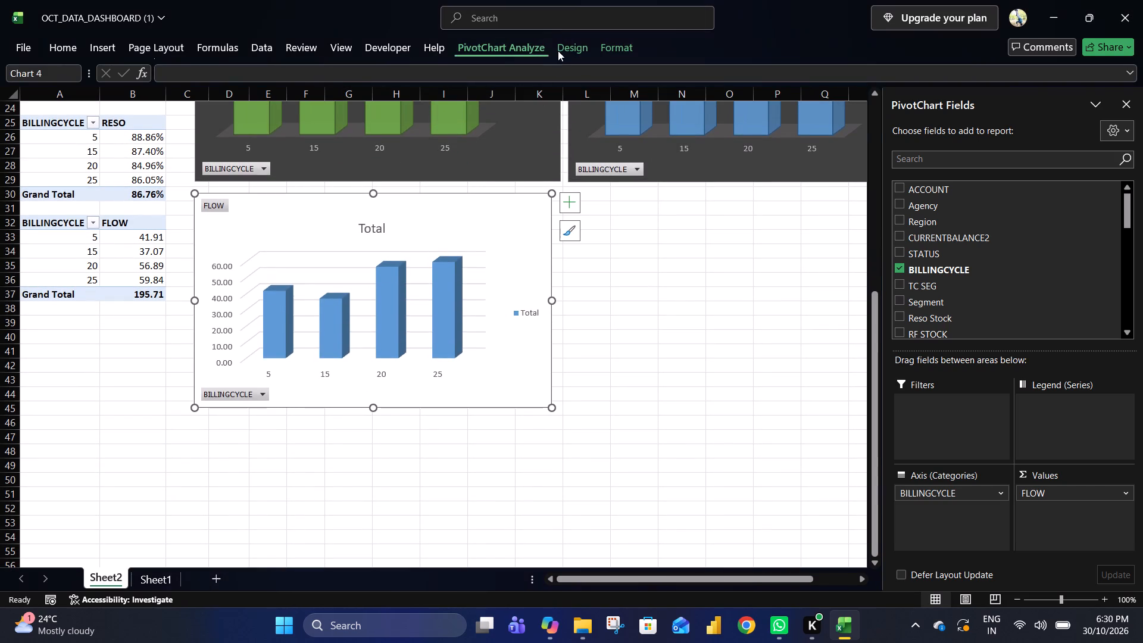
pyautogui.click(561, 52)
pyautogui.click(521, 99)
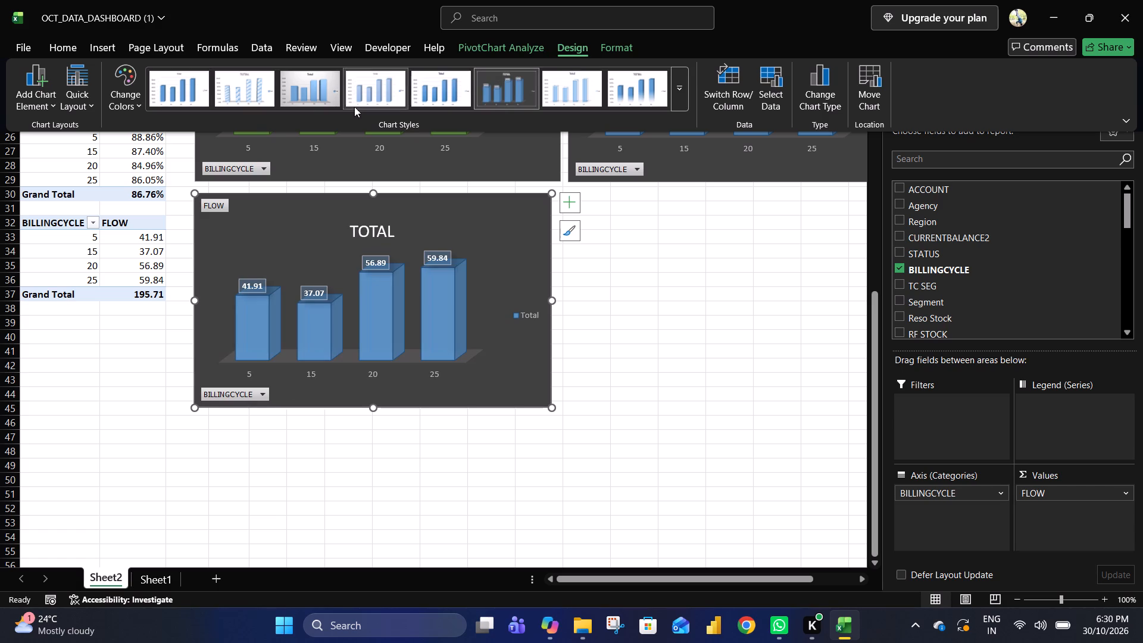
pyautogui.click(379, 236)
pyautogui.click(382, 233)
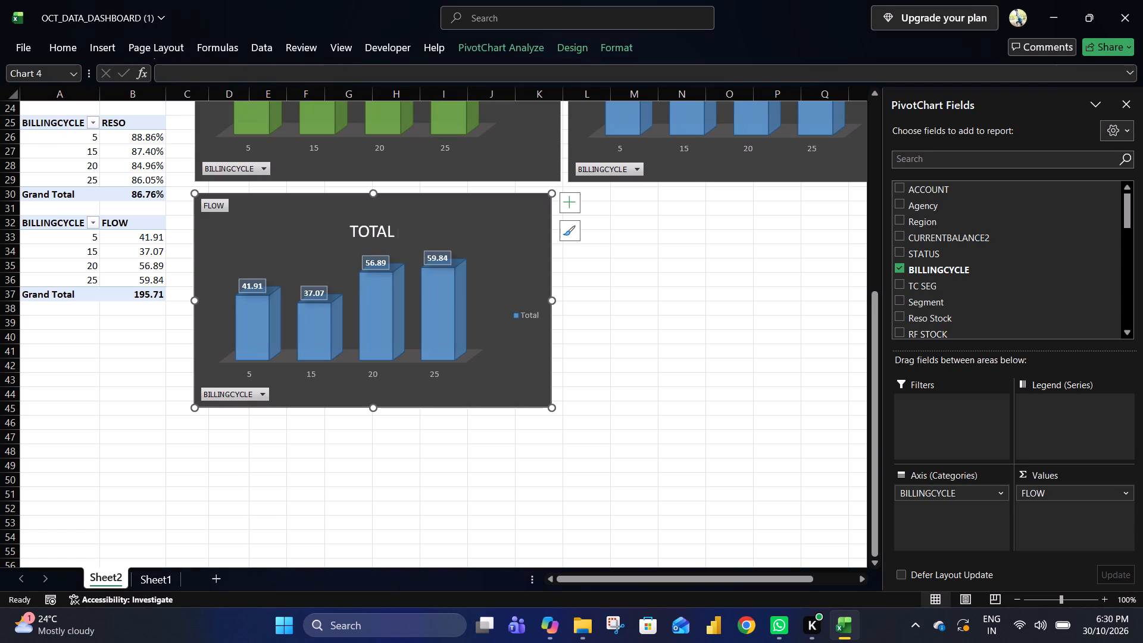
pyautogui.press('Delete')
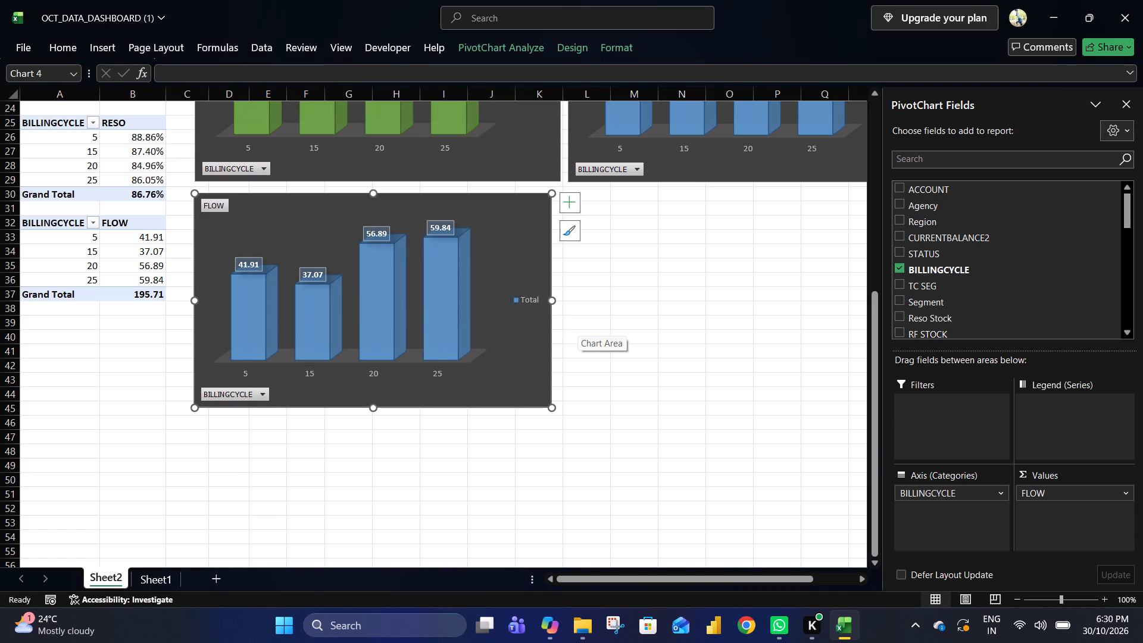
# Recolour the FLOW chart with the Colorful palette that starts with orange.
pyautogui.scroll(2, 629, 304)
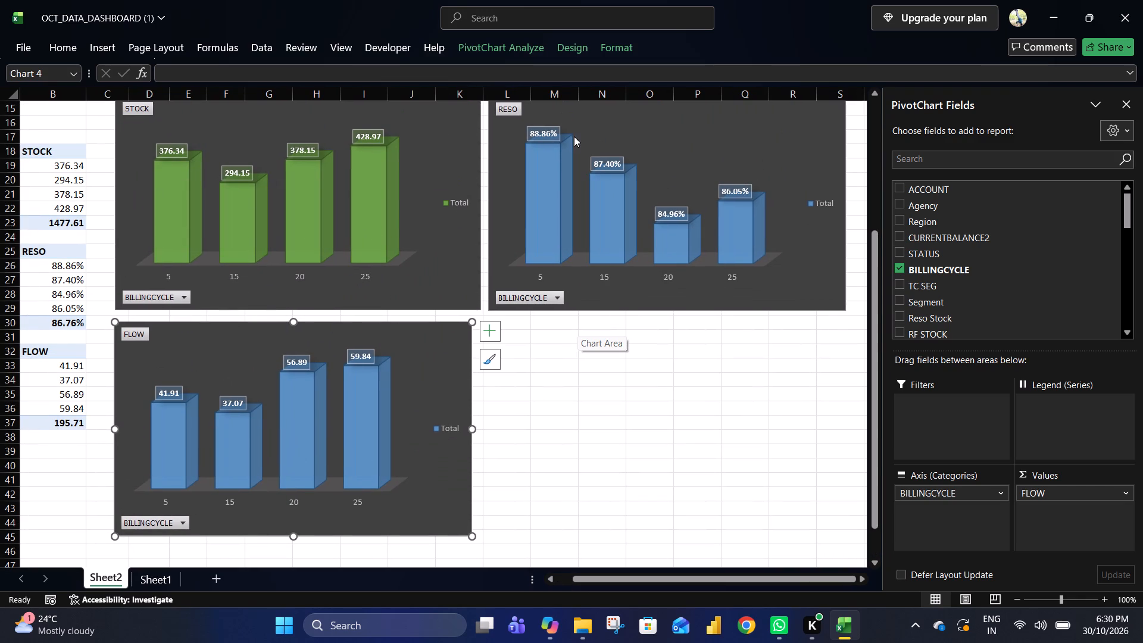
pyautogui.click(570, 39)
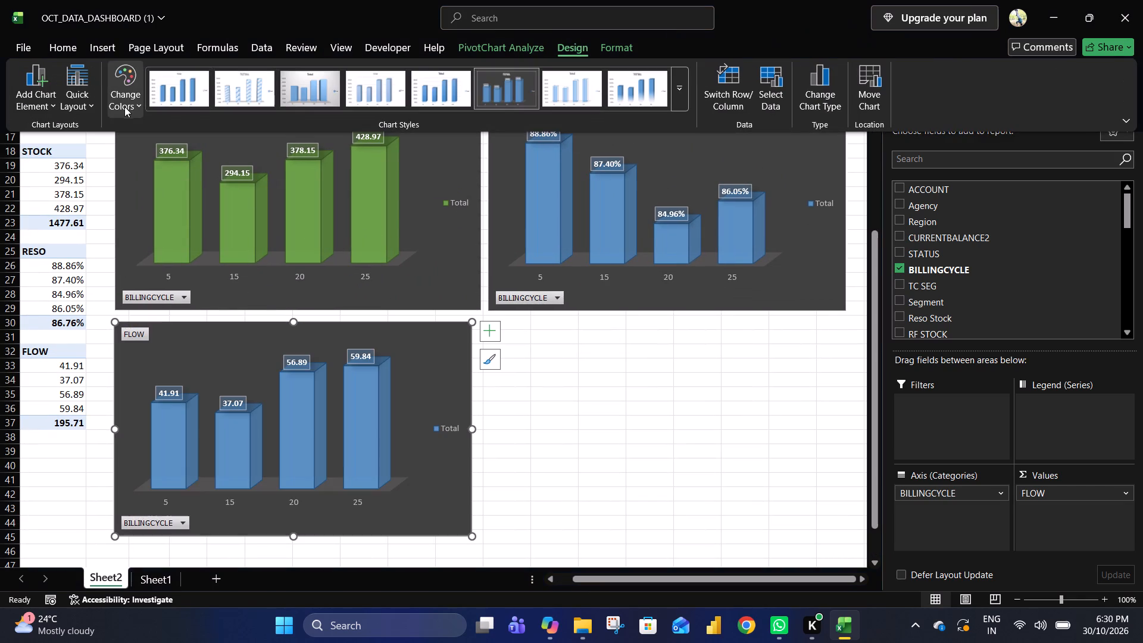
pyautogui.click(124, 101)
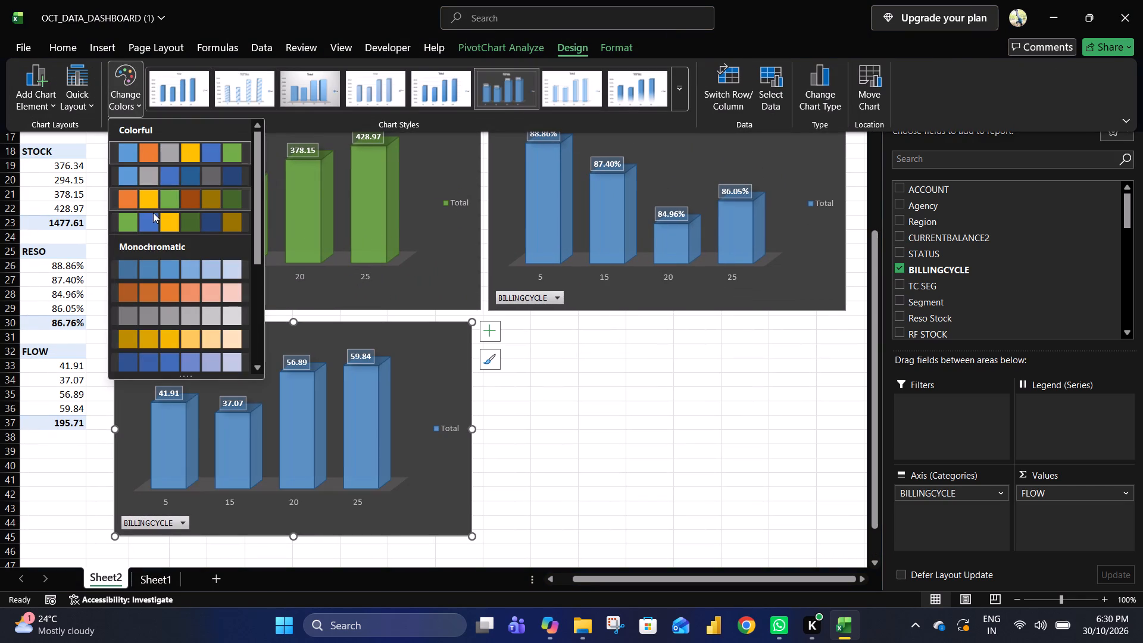
pyautogui.click(156, 204)
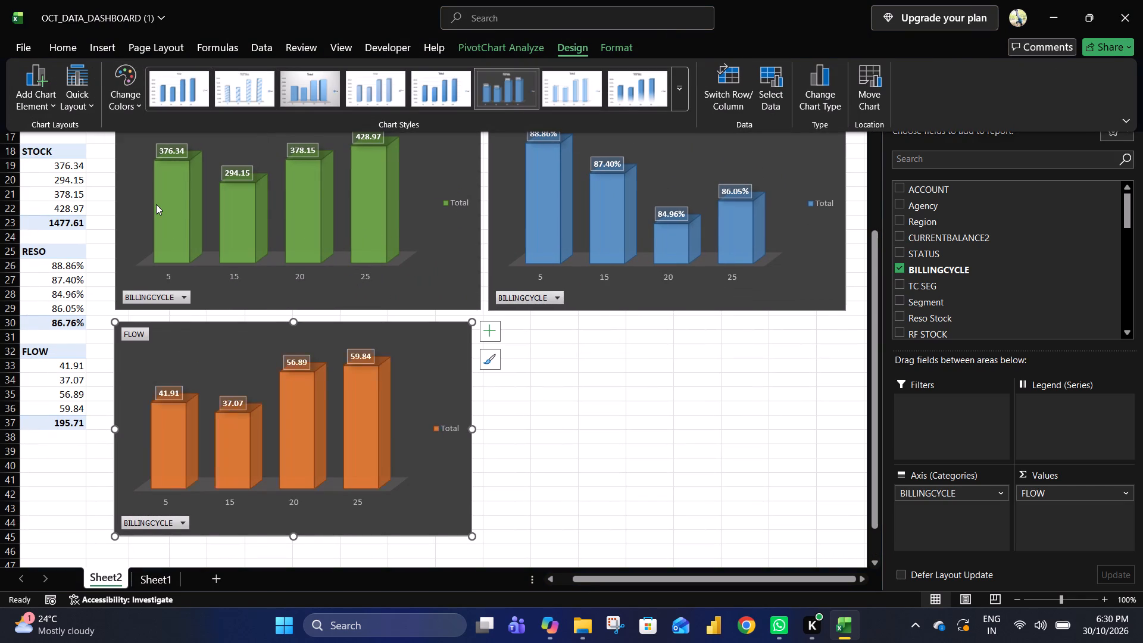
pyautogui.click(660, 422)
pyautogui.click(660, 422)
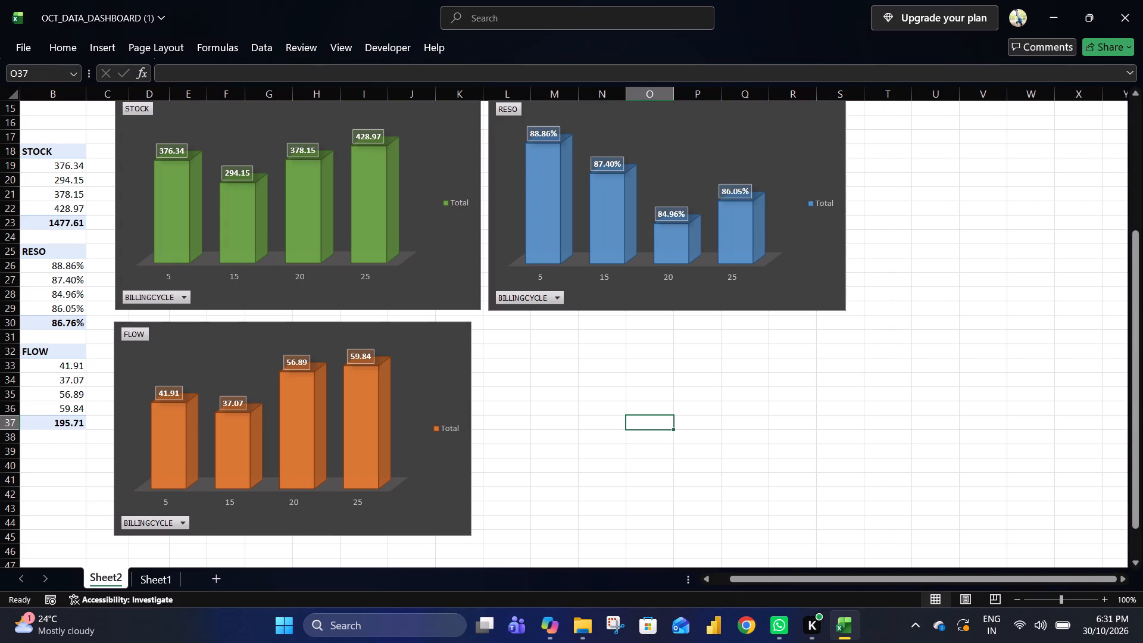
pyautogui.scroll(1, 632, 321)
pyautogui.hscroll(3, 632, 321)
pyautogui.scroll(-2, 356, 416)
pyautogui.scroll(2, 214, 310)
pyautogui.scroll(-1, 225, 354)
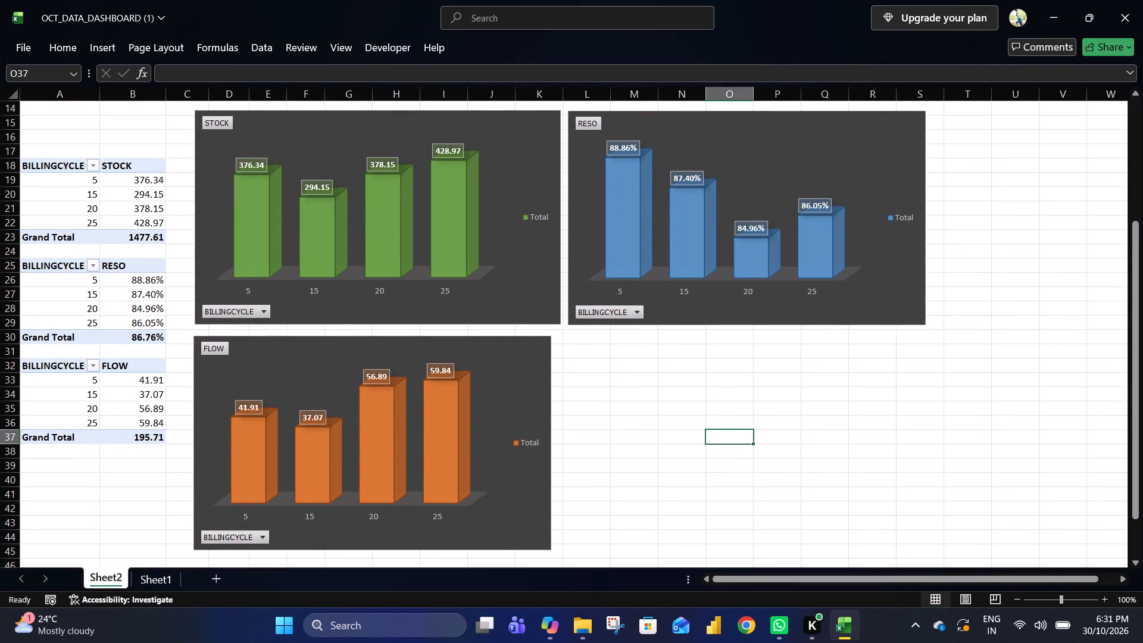
# Copy the whole FLOW pivot table, A32:B37, and paste the duplicate beneath it starting at cell A39.
pyautogui.click(155, 403)
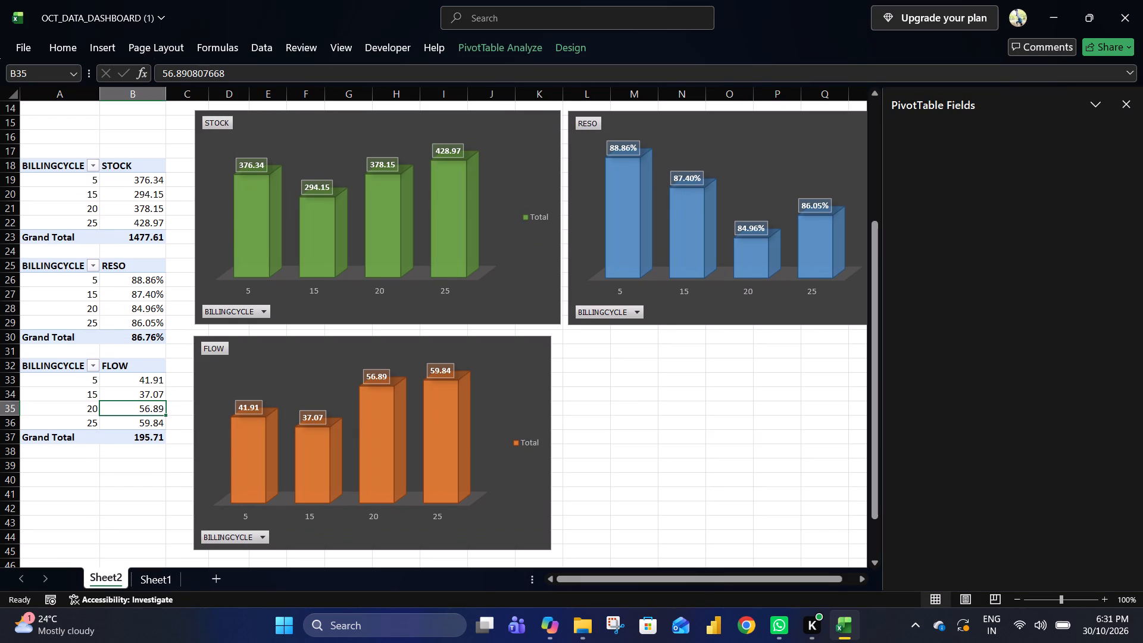
pyautogui.press('Up')
pyautogui.press('Up')
pyautogui.press('Up')
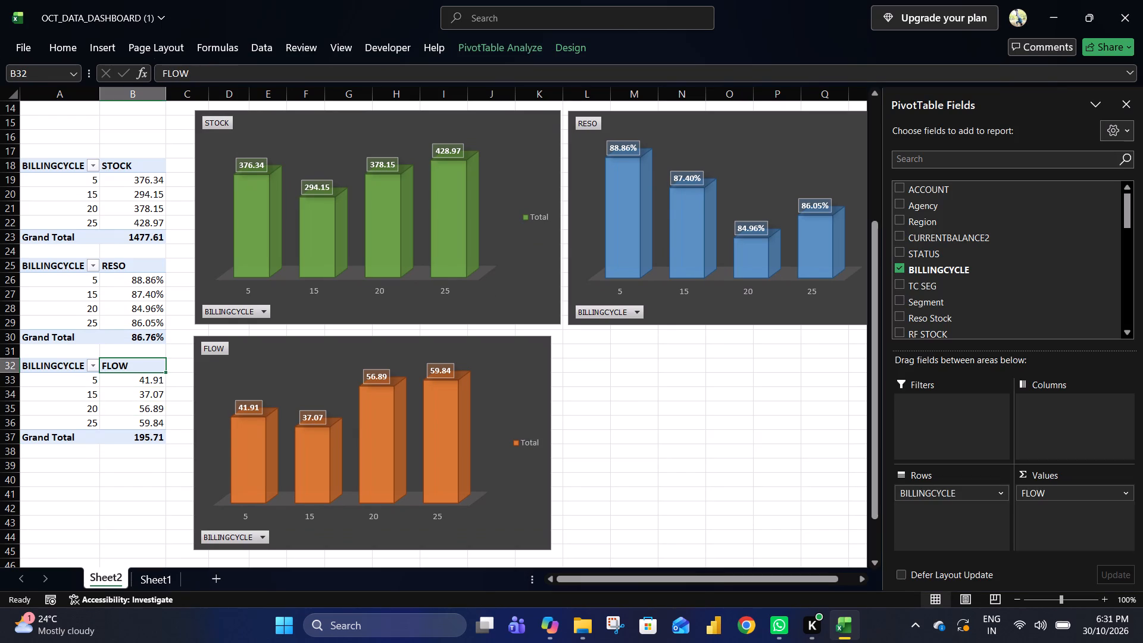
pyautogui.hotkey('shift', 'Left')
pyautogui.hotkey('shift', 'Left')
pyautogui.hotkey('shift', 'Left')
pyautogui.hotkey('shift', 'Down')
pyautogui.hotkey('shift', 'Down')
pyautogui.hotkey('shift', 'Down')
pyautogui.hotkey('shift', 'Down')
pyautogui.hotkey('shift', 'Down')
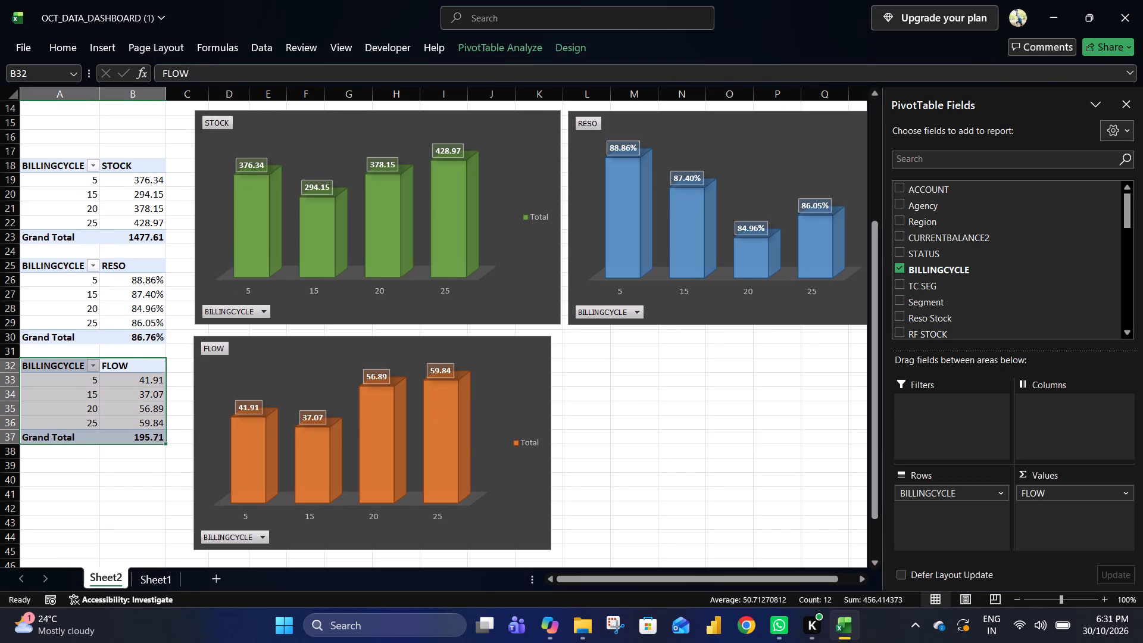
pyautogui.hotkey('ctrl', 'c')
pyautogui.press('Down')
pyautogui.press('Down')
pyautogui.press('Down')
pyautogui.press('Down')
pyautogui.press('Down')
pyautogui.press('Down')
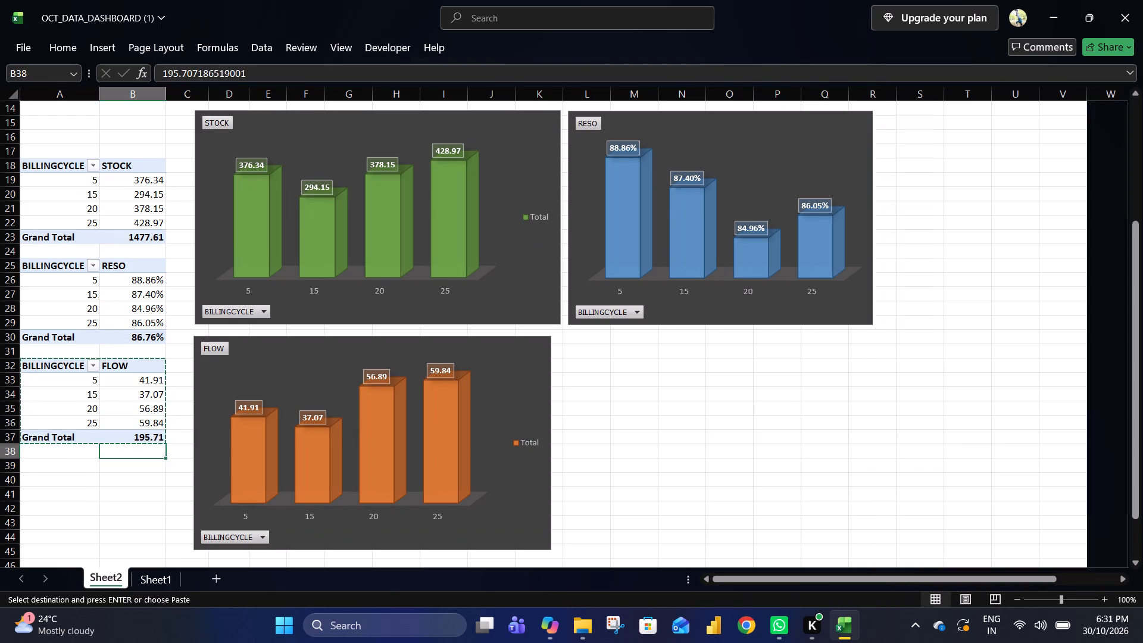
pyautogui.press('Left')
pyautogui.press('Down')
pyautogui.hotkey('ctrl', 'v')
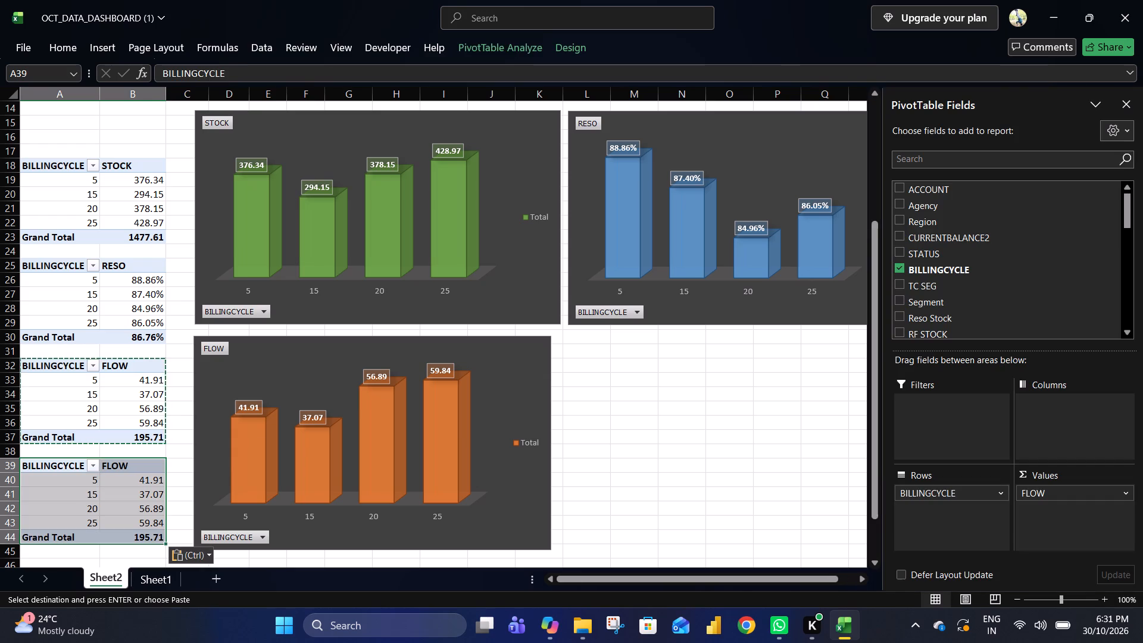
# Replace FLOW with the count of ACCOUNT as the value field of the pasted pivot table.
pyautogui.moveTo(1063, 498); pyautogui.dragTo(830, 467)
pyautogui.moveTo(949, 194); pyautogui.dragTo(1045, 470)
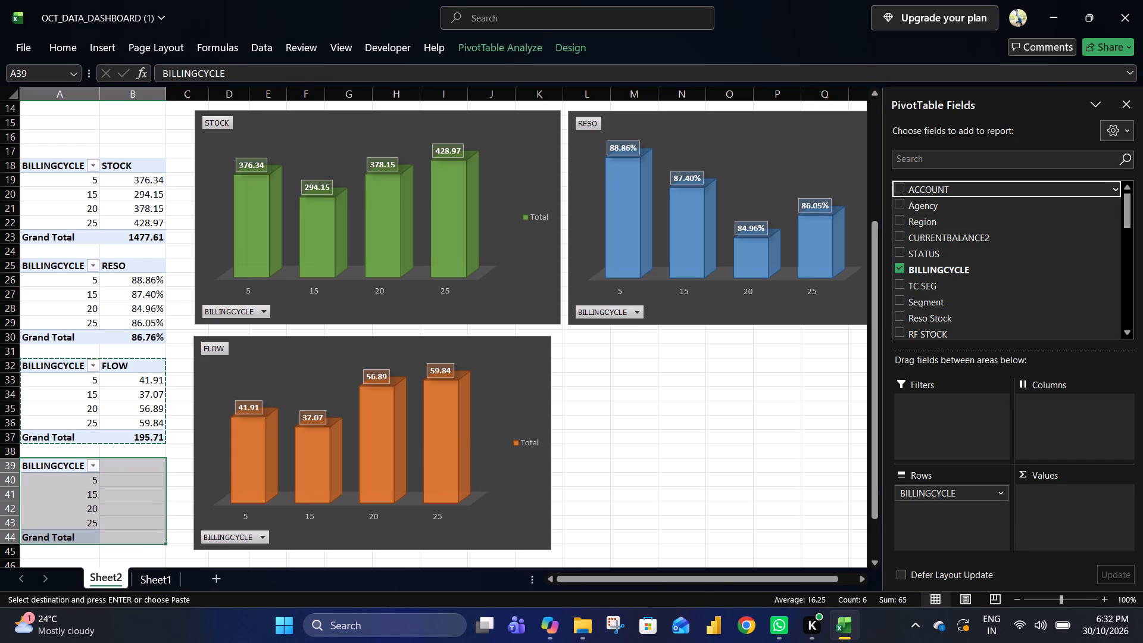
pyautogui.moveTo(1045, 470); pyautogui.dragTo(1051, 505)
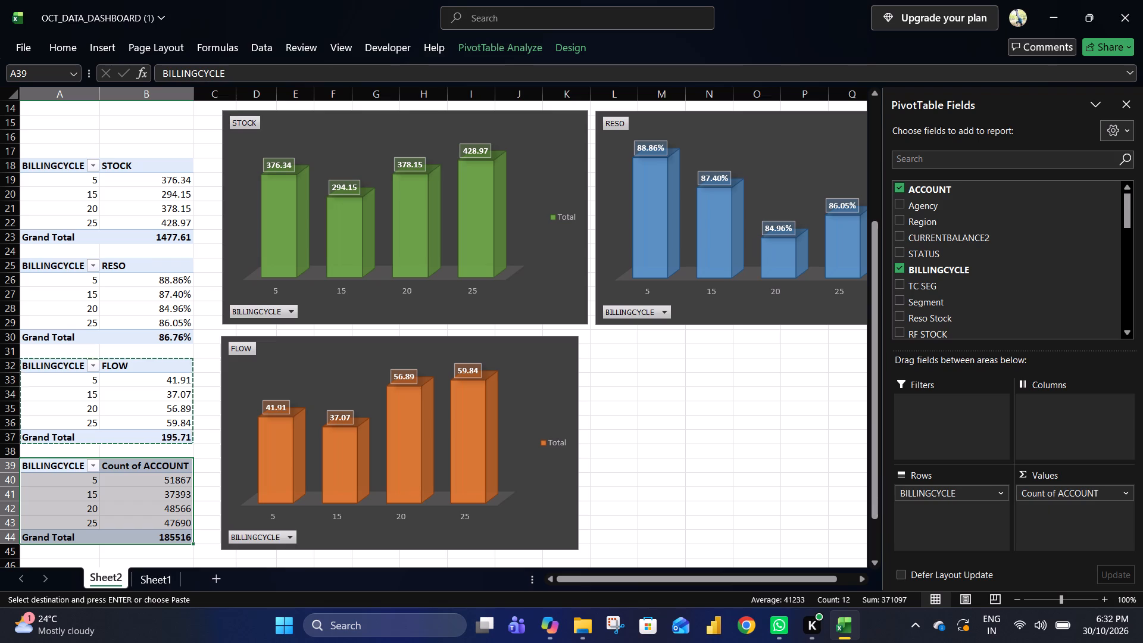
# Rename the value column header in cell B39 as COUNT.
pyautogui.press('Left')
pyautogui.press('Right')
pyautogui.write('COUNT')
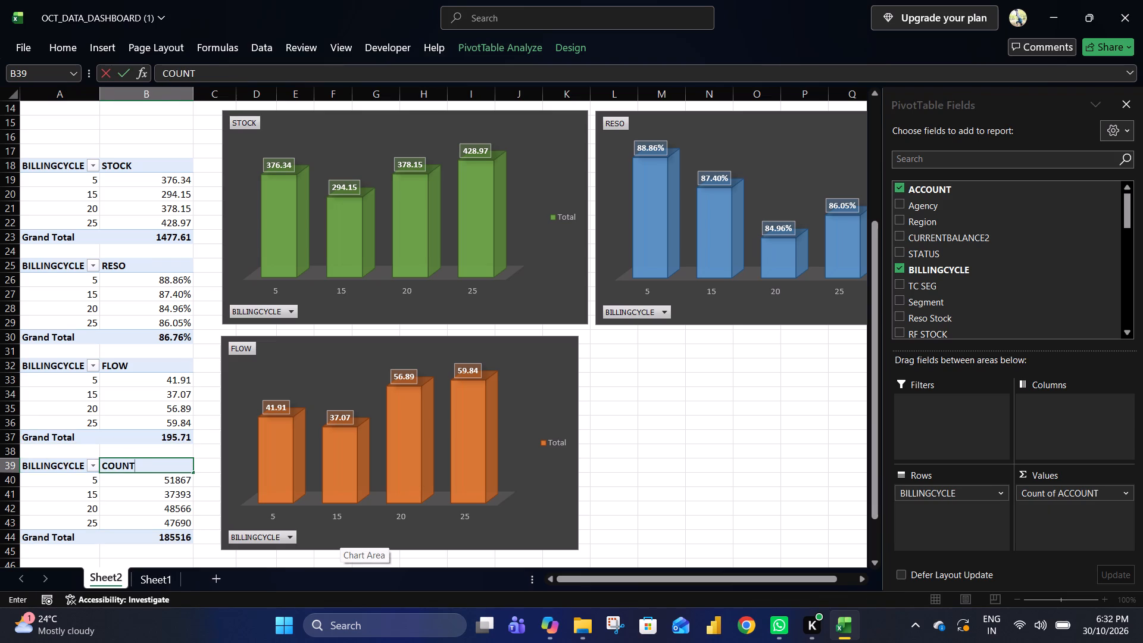
pyautogui.press('Left')
pyautogui.press('Right')
pyautogui.press('Return')
pyautogui.press('Up')
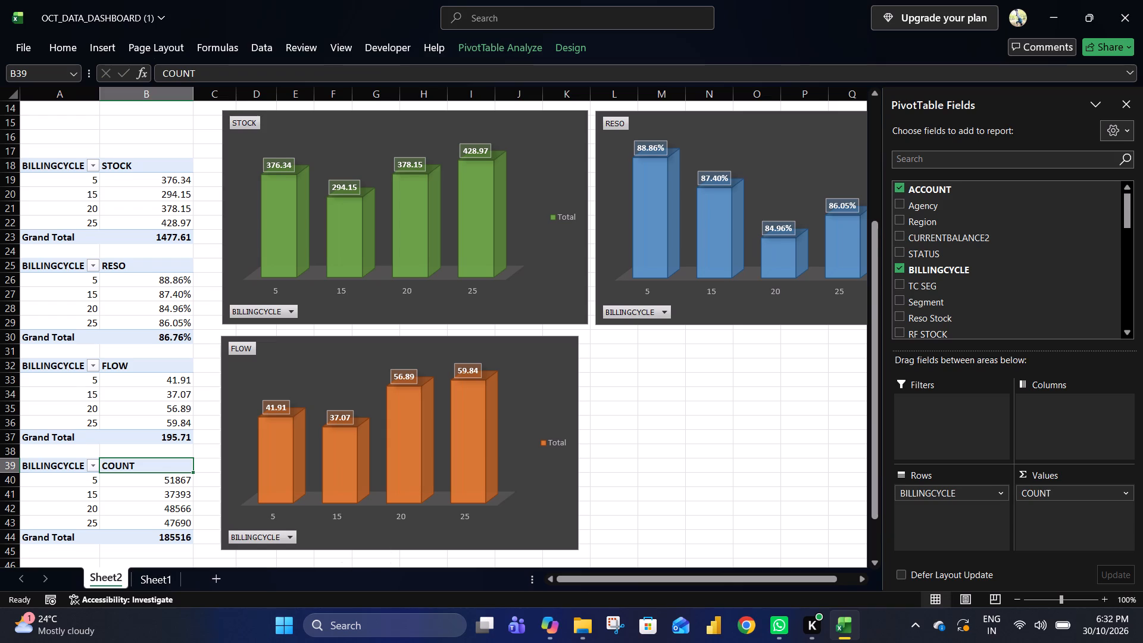
# Insert a 3-D Clustered Column pivot chart from the COUNT pivot table.
pyautogui.scroll(-1, 613, 458)
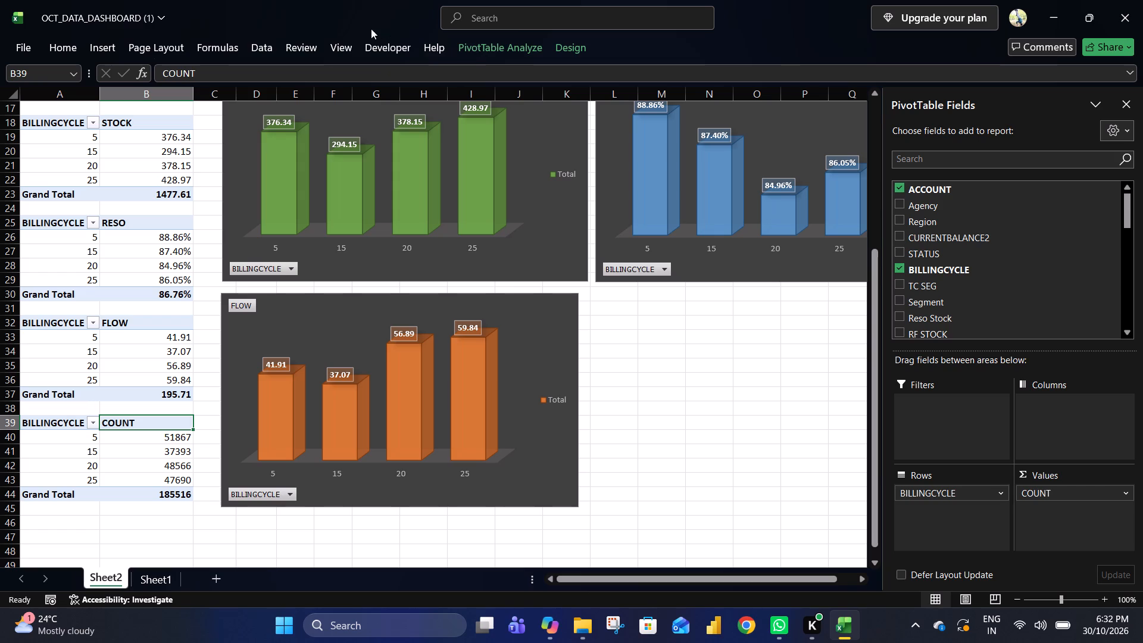
pyautogui.click(110, 42)
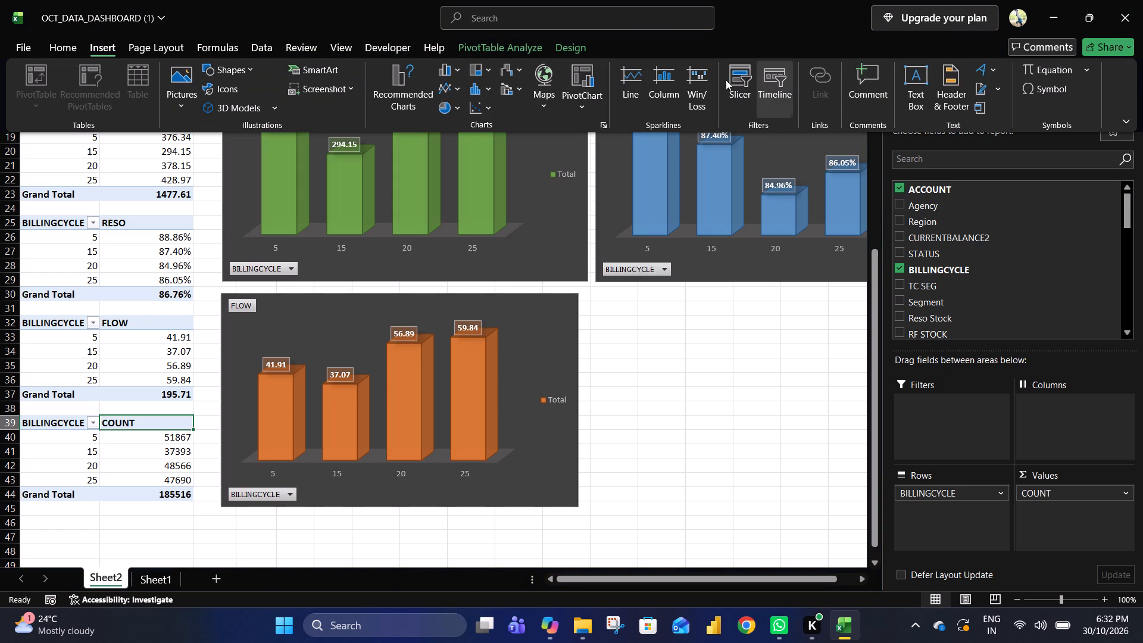
pyautogui.click(573, 73)
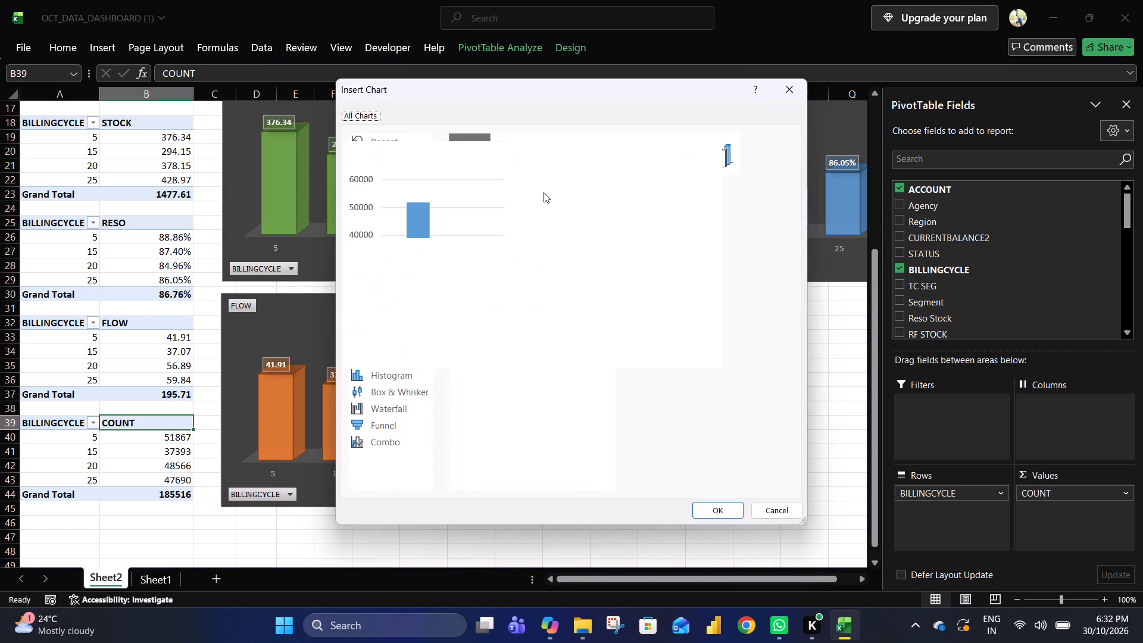
pyautogui.click(562, 148)
pyautogui.click(590, 154)
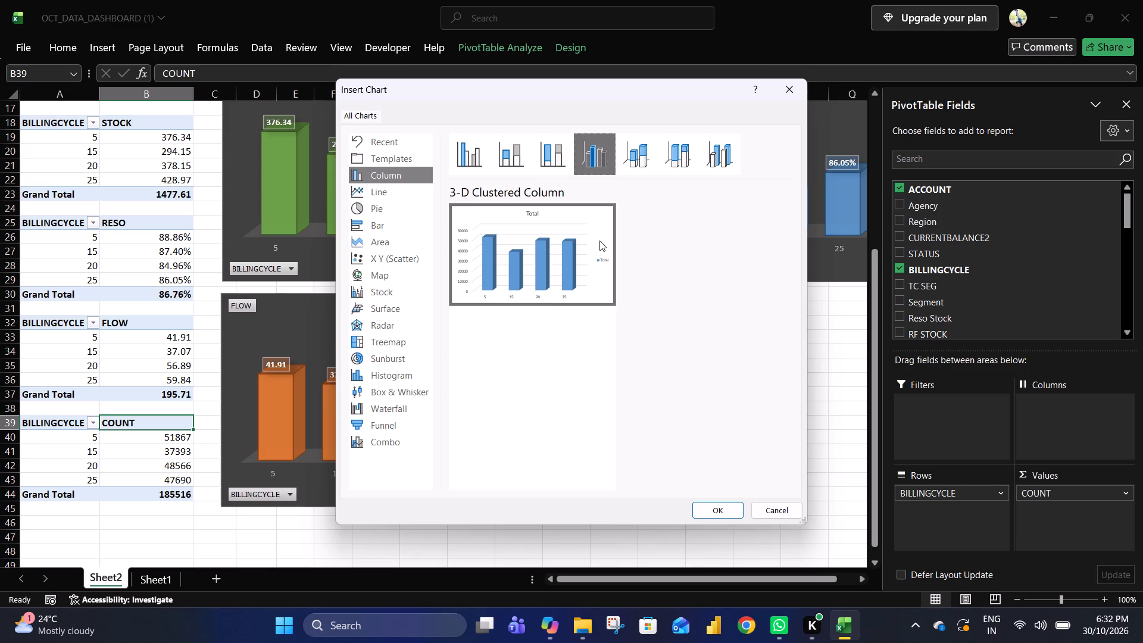
pyautogui.press('Return')
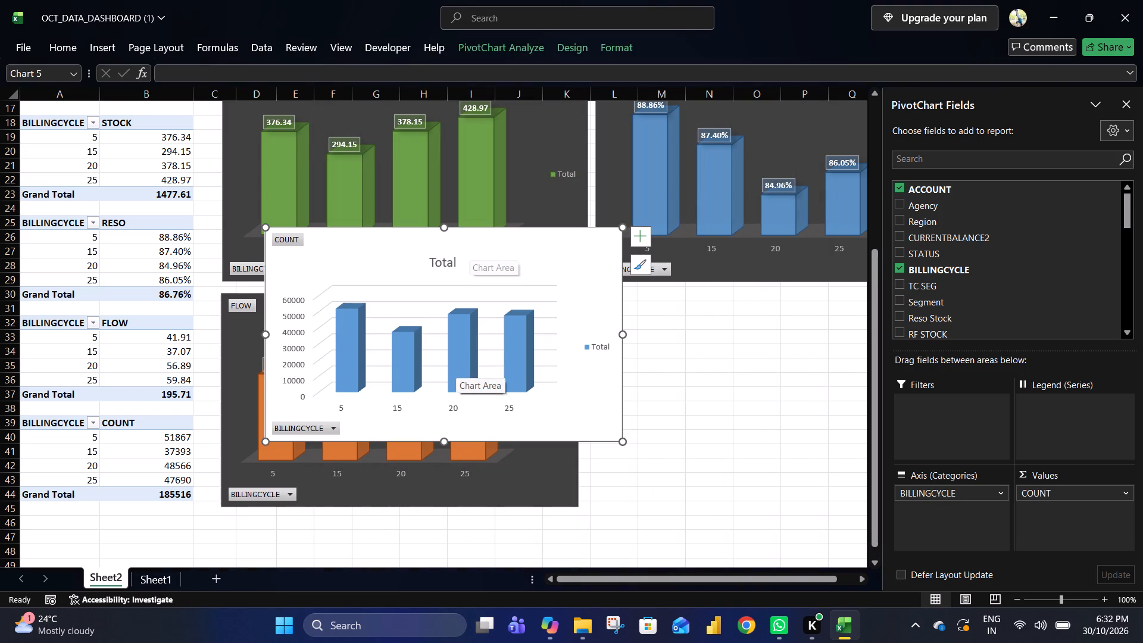
# Move the COUNT chart beside the FLOW chart, beneath the RESO chart, with its top at about row 30.
pyautogui.moveTo(456, 237); pyautogui.dragTo(798, 309)
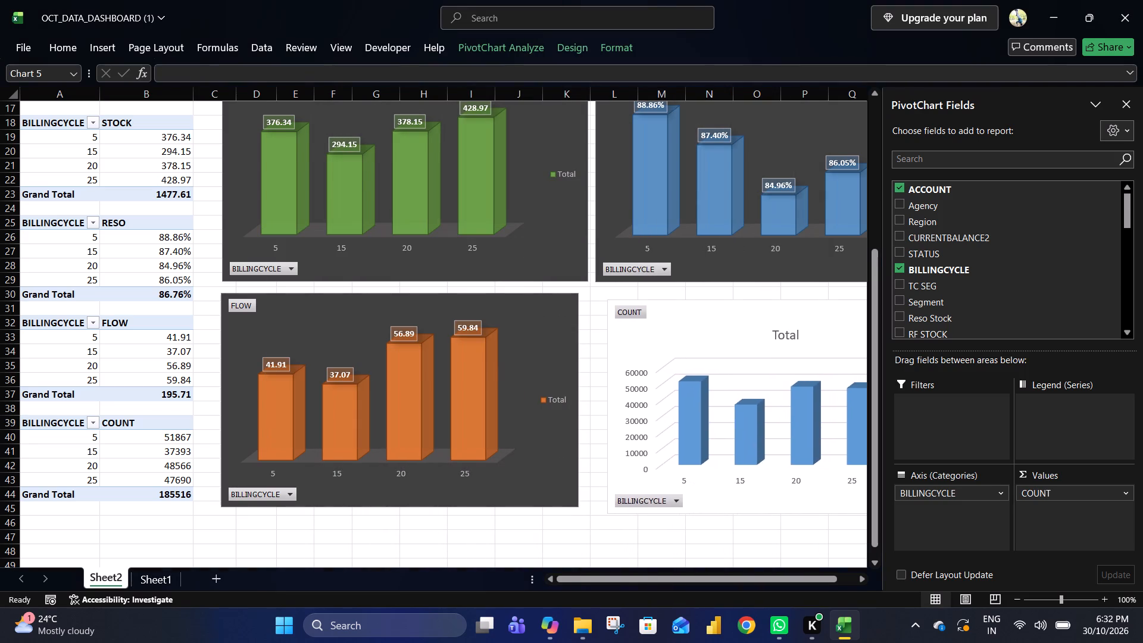
pyautogui.moveTo(798, 309); pyautogui.dragTo(771, 302)
# Apply the dark chart style with boxed data labels to the COUNT chart and delete its Total title.
pyautogui.hscroll(-3, 768, 345)
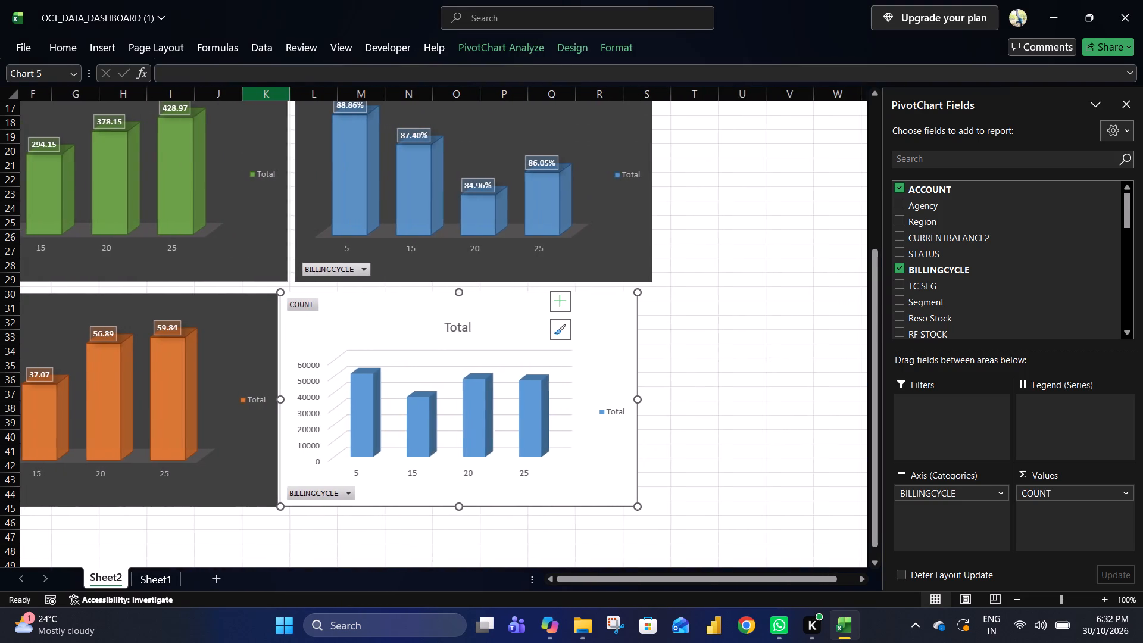
pyautogui.click(579, 39)
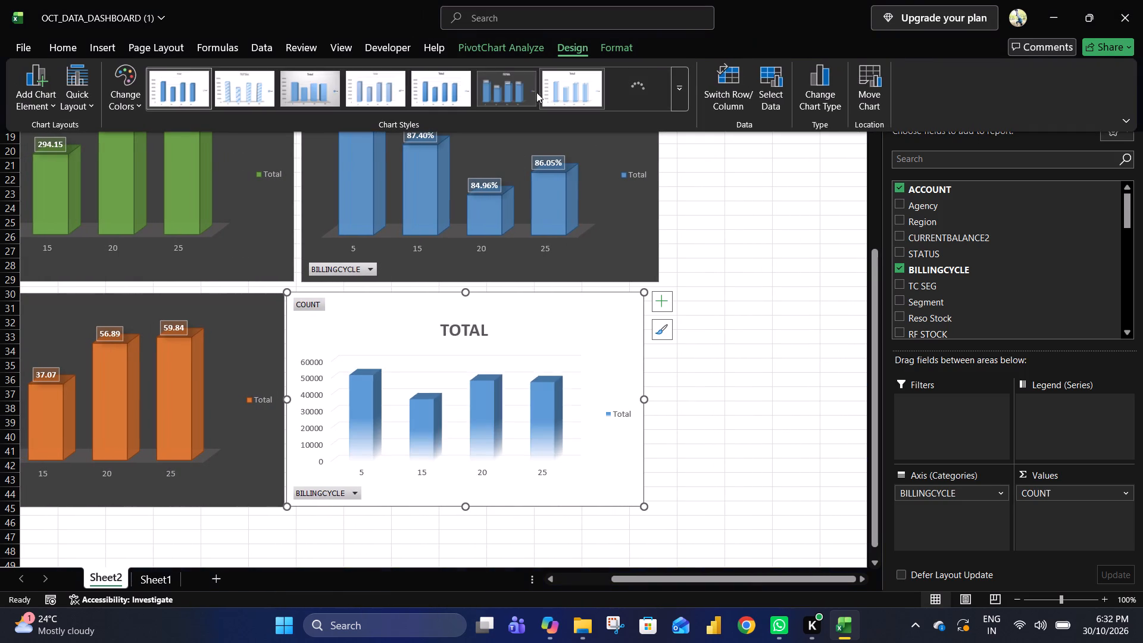
pyautogui.click(530, 92)
pyautogui.click(470, 330)
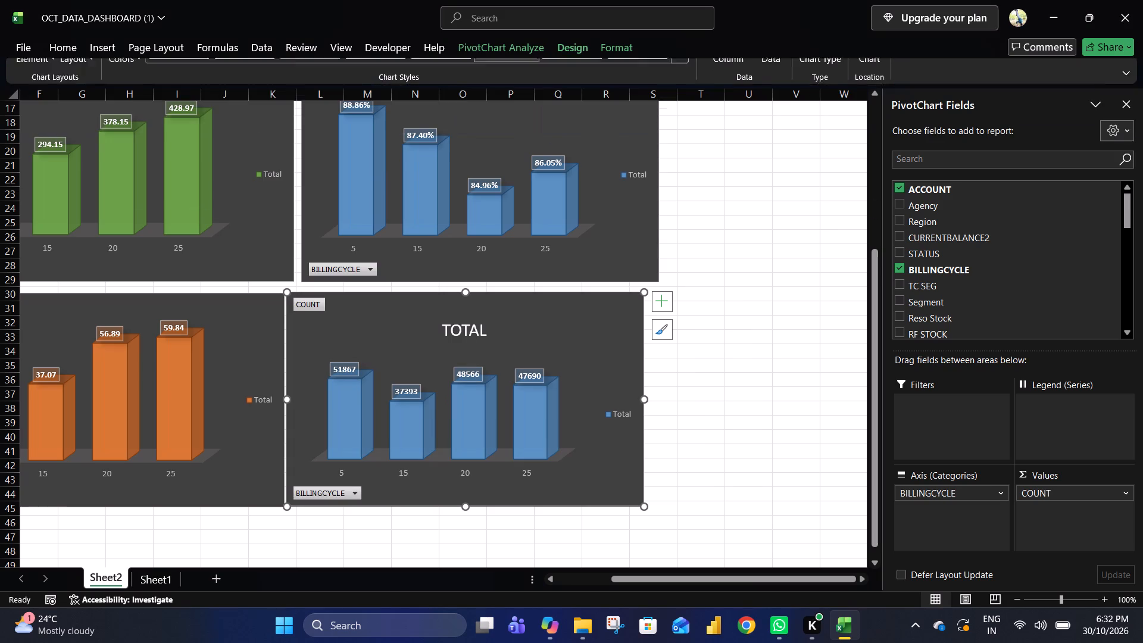
pyautogui.click(470, 330)
pyautogui.press('Delete')
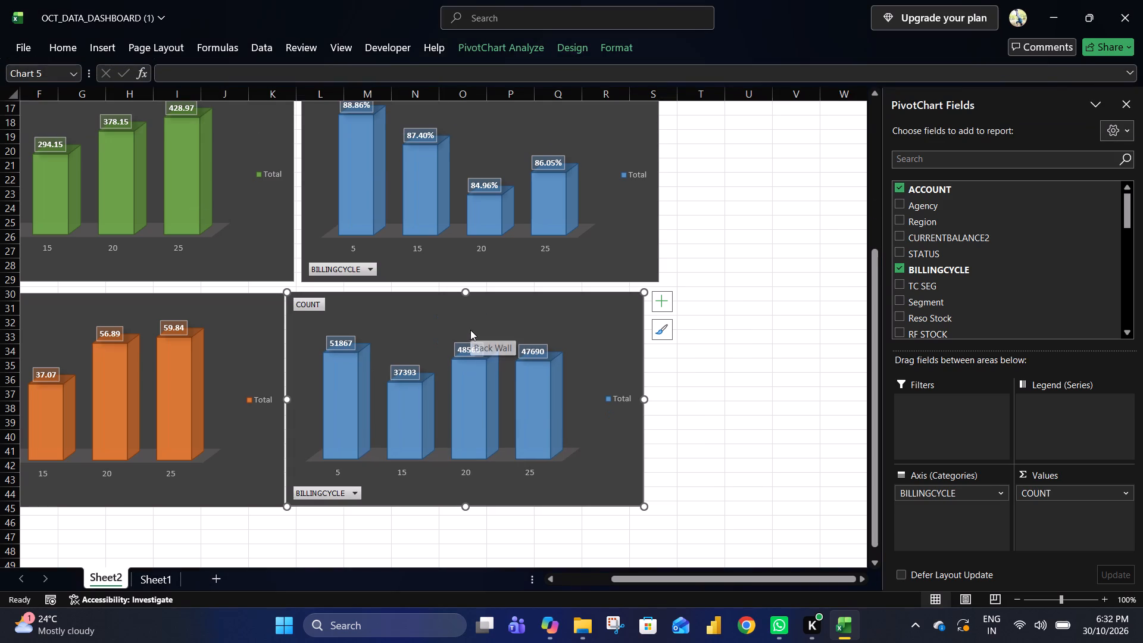
pyautogui.click(741, 429)
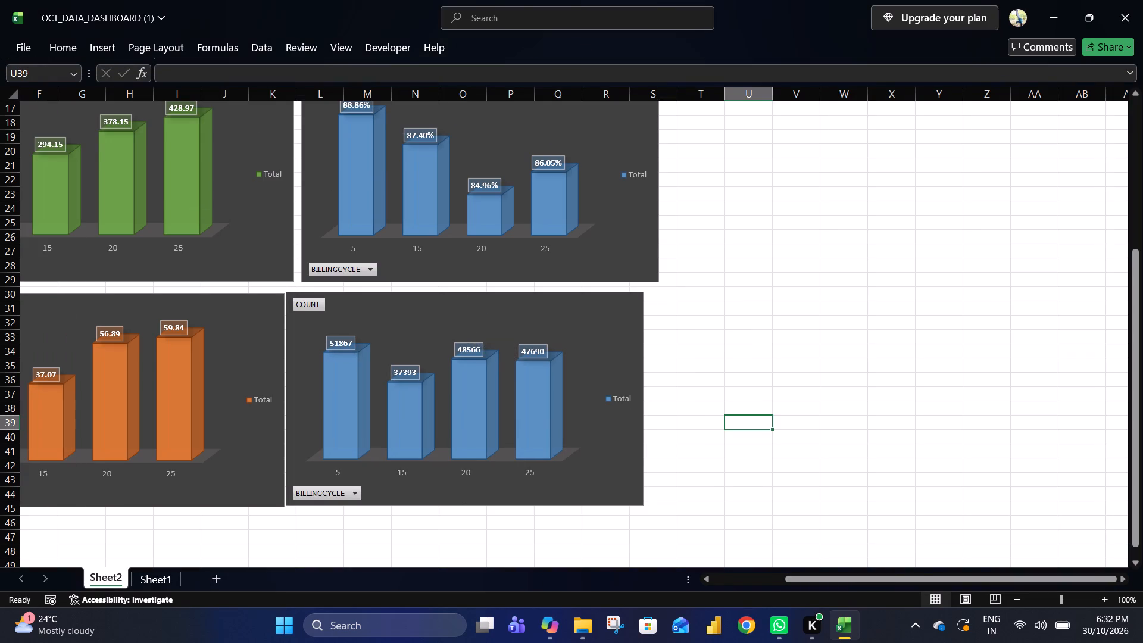
# Nudge the COUNT and FLOW charts up to just beneath the RESO and STOCK charts, leaving a narrow gap between them.
pyautogui.scroll(1, 712, 415)
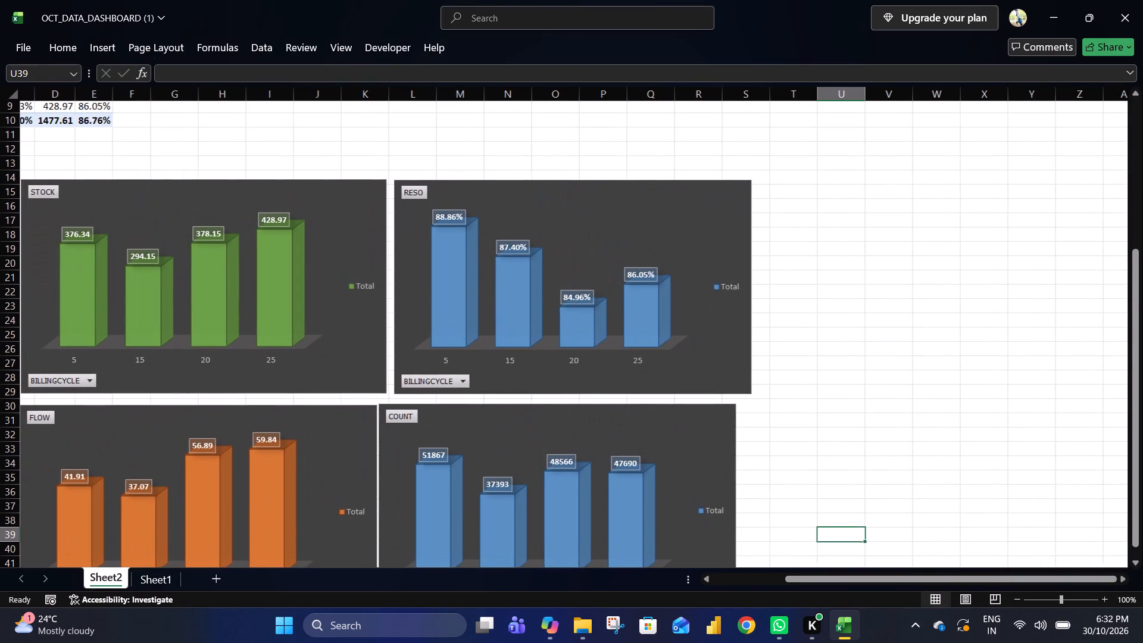
pyautogui.hscroll(1, 712, 415)
pyautogui.scroll(-1, 712, 415)
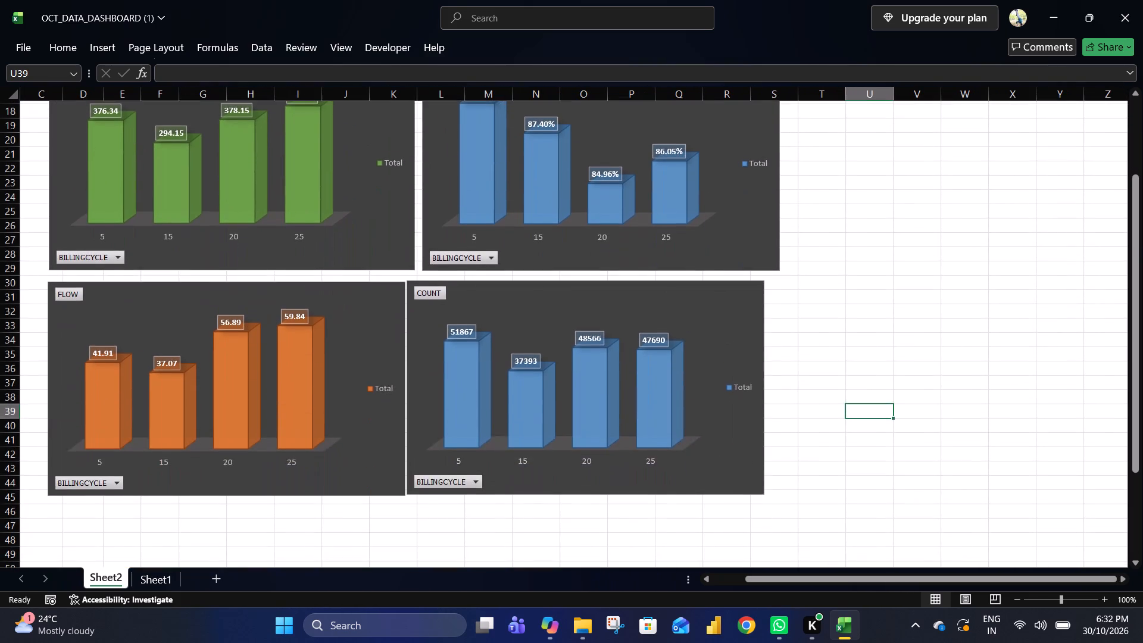
pyautogui.scroll(-2, 712, 415)
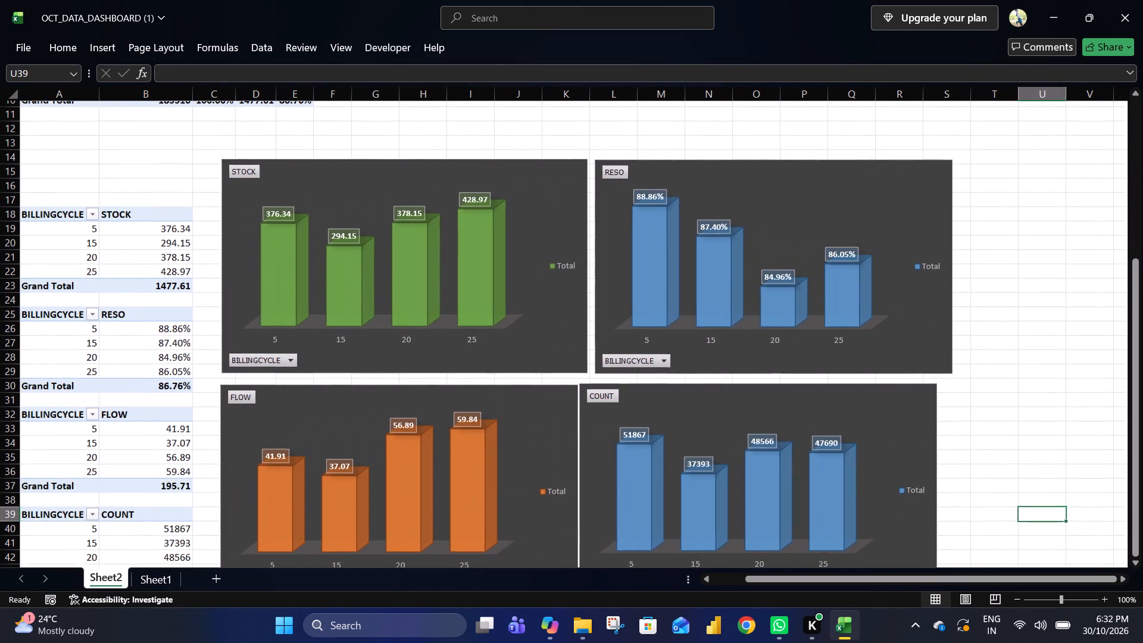
pyautogui.scroll(-1, 712, 415)
pyautogui.moveTo(654, 311); pyautogui.dragTo(676, 302)
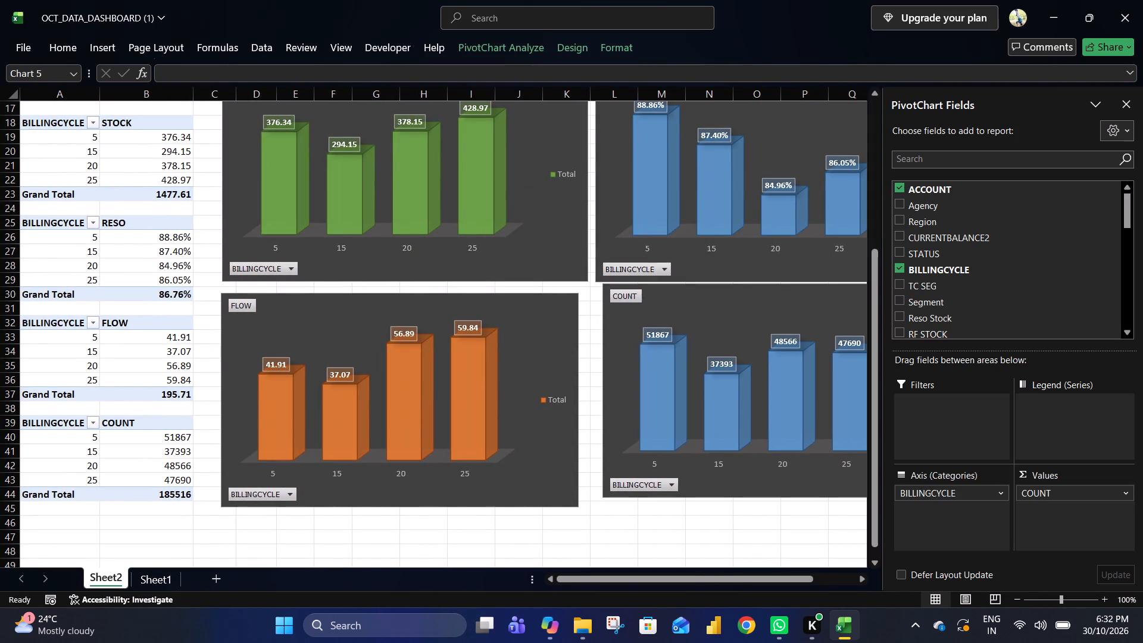
pyautogui.moveTo(676, 302); pyautogui.dragTo(666, 304)
pyautogui.moveTo(542, 316); pyautogui.dragTo(548, 308)
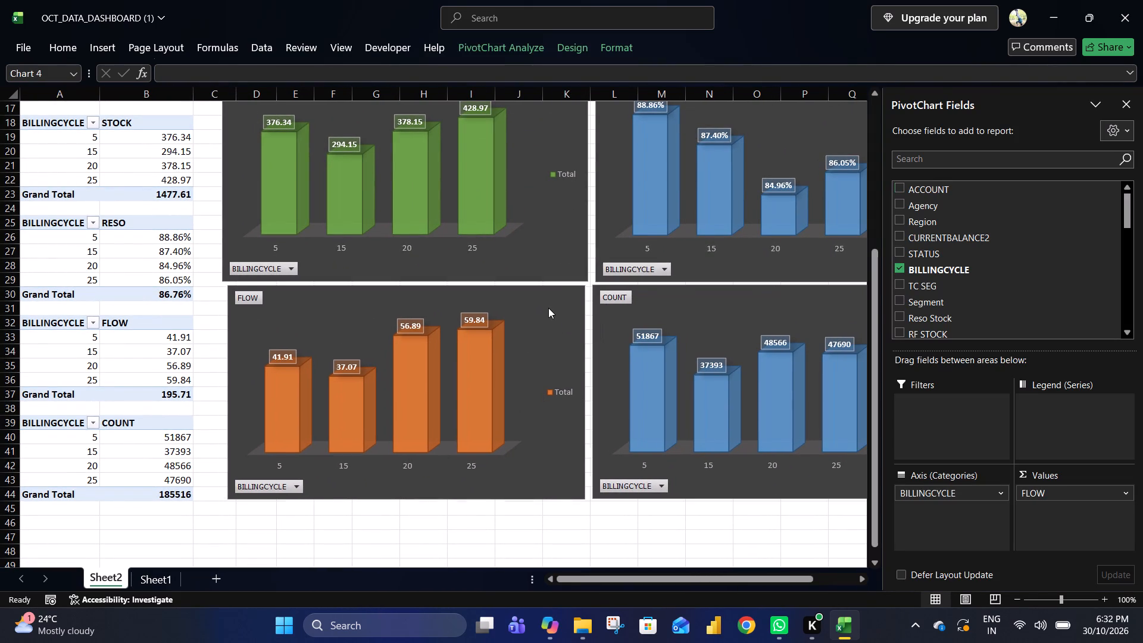
# Nudge the FLOW chart slightly closer to the STOCK and COUNT charts, and save the workbook.
pyautogui.moveTo(548, 308); pyautogui.dragTo(550, 306)
pyautogui.click(623, 524)
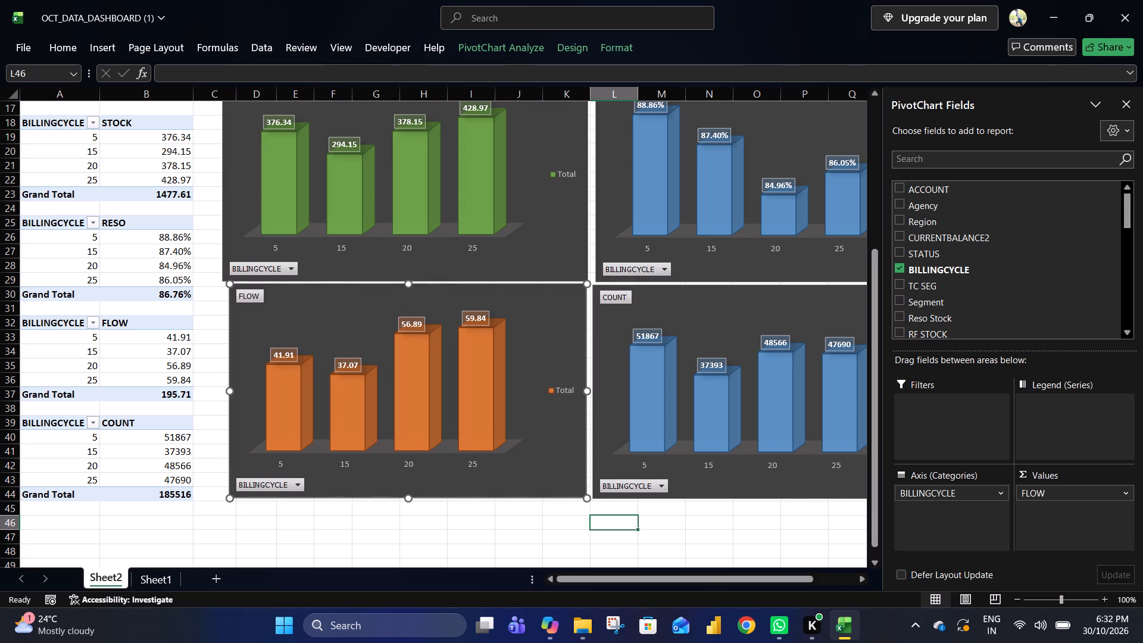
pyautogui.scroll(1, 607, 449)
pyautogui.hotkey('ctrl', 's')
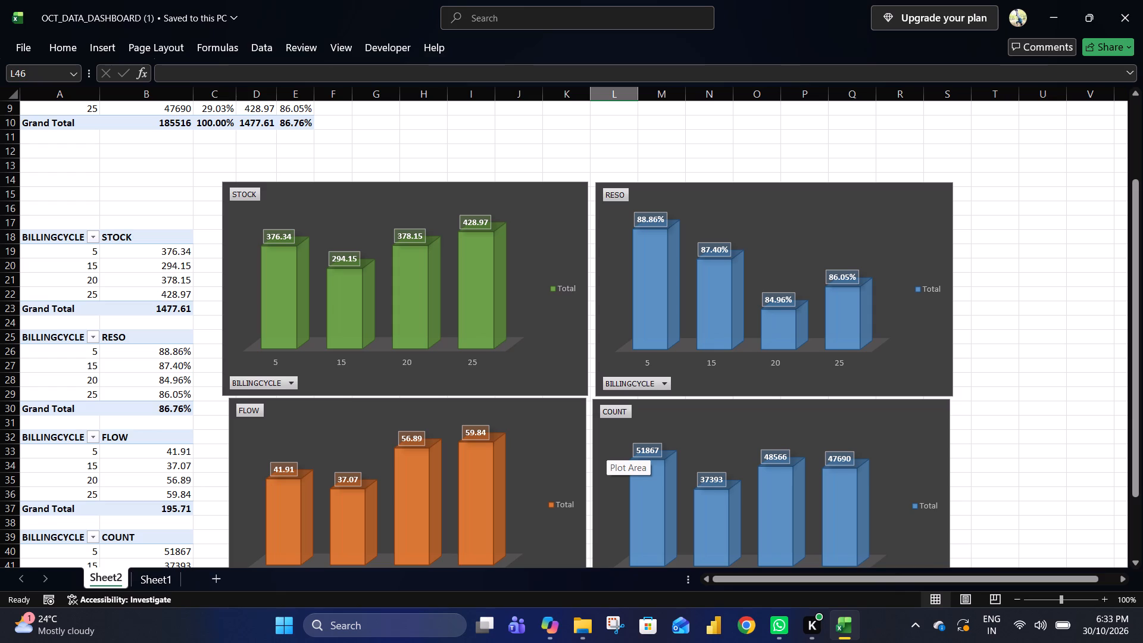
# Copy the block of pivot tables and charts in A13:S45 and paste it below, starting at A48.
pyautogui.scroll(-1, 627, 394)
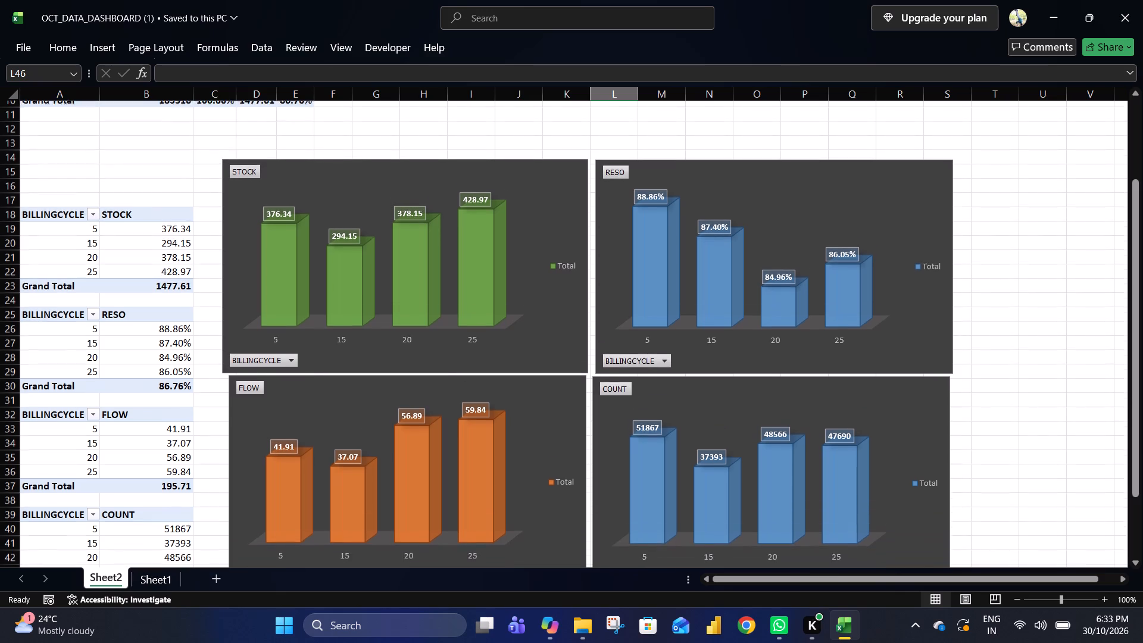
pyautogui.scroll(-1, 627, 394)
pyautogui.scroll(1, 847, 210)
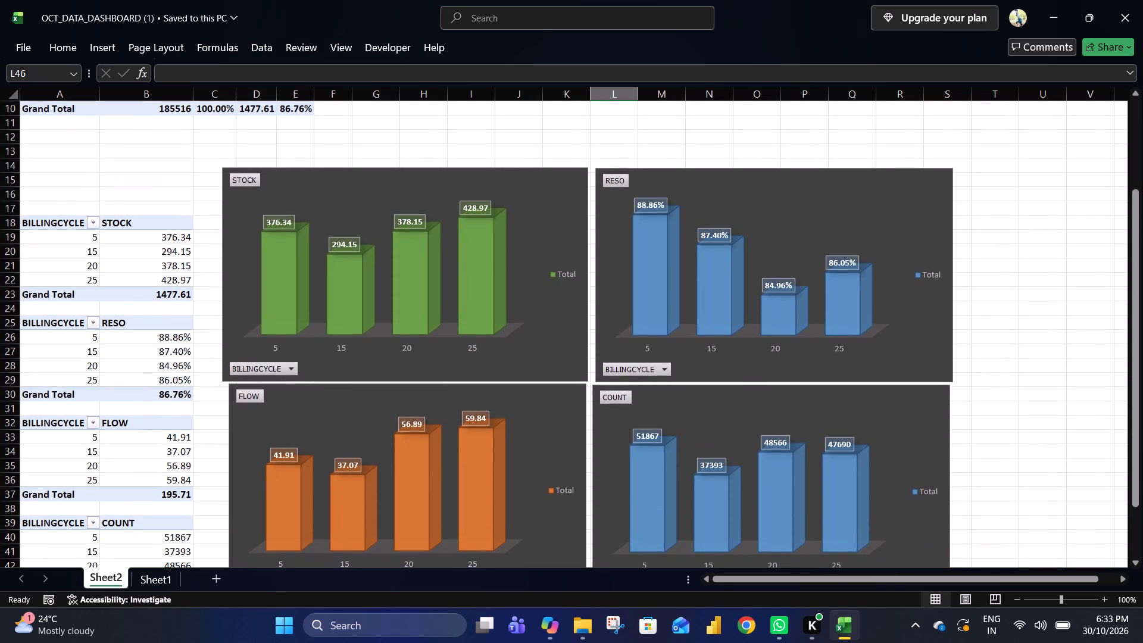
pyautogui.click(970, 161)
pyautogui.press('Up')
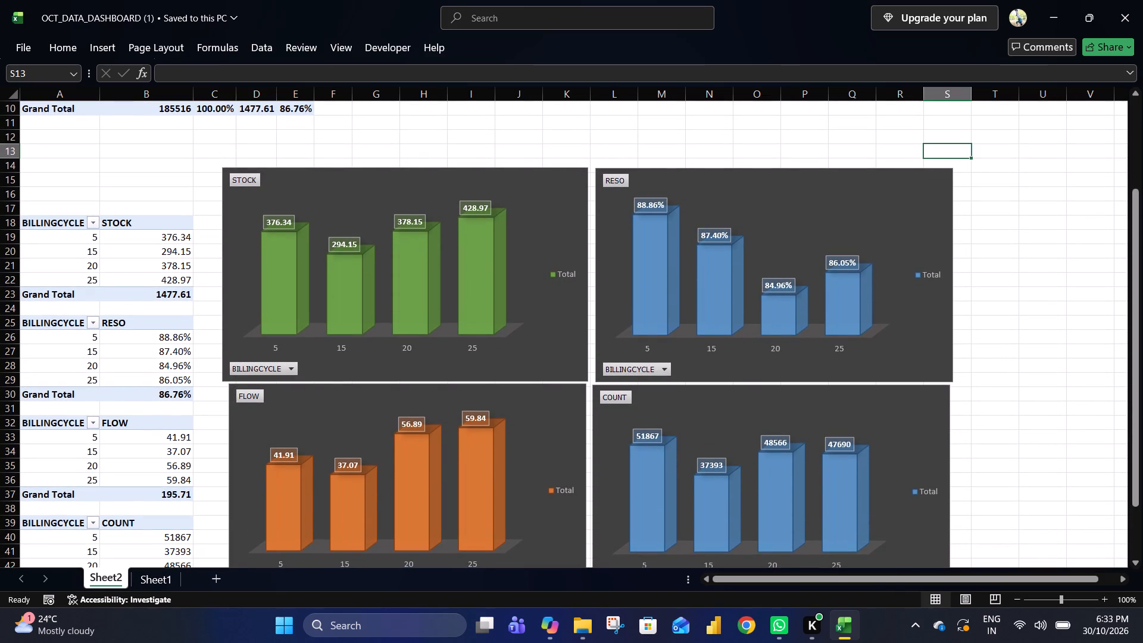
pyautogui.hotkey('shift', 'Left')
pyautogui.hotkey('shift', 'Left')
pyautogui.hotkey('shift', 'Left')
pyautogui.hotkey('shift', 'Left')
pyautogui.hotkey('shift', 'Left')
pyautogui.hotkey('shift', 'Left')
pyautogui.hotkey('shift', 'Left')
pyautogui.hotkey('shift', 'Left')
pyautogui.hotkey('shift', 'Left')
pyautogui.hotkey('shift', 'Left')
pyautogui.hotkey('shift', 'Left')
pyautogui.hotkey('shift', 'Left')
pyautogui.hotkey('shift', 'Left')
pyautogui.hotkey('shift', 'Left')
pyautogui.hotkey('shift', 'Left')
pyautogui.hotkey('shift', 'Left')
pyautogui.hotkey('shift', 'Left')
pyautogui.hotkey('shift', 'Left')
pyautogui.hotkey('shift', 'Left')
pyautogui.hotkey('shift', 'Left')
pyautogui.hotkey('shift', 'Down')
pyautogui.hotkey('shift', 'Down')
pyautogui.hotkey('shift', 'Down')
pyautogui.hotkey('shift', 'Down')
pyautogui.hotkey('shift', 'Down')
pyautogui.hotkey('shift', 'Down')
pyautogui.hotkey('shift', 'Down')
pyautogui.hotkey('shift', 'Down')
pyautogui.hotkey('shift', 'Down')
pyautogui.hotkey('shift', 'Down')
pyautogui.hotkey('shift', 'Down')
pyautogui.hotkey('shift', 'Down')
pyautogui.hotkey('shift', 'Down')
pyautogui.hotkey('shift', 'Down')
pyautogui.hotkey('shift', 'Down')
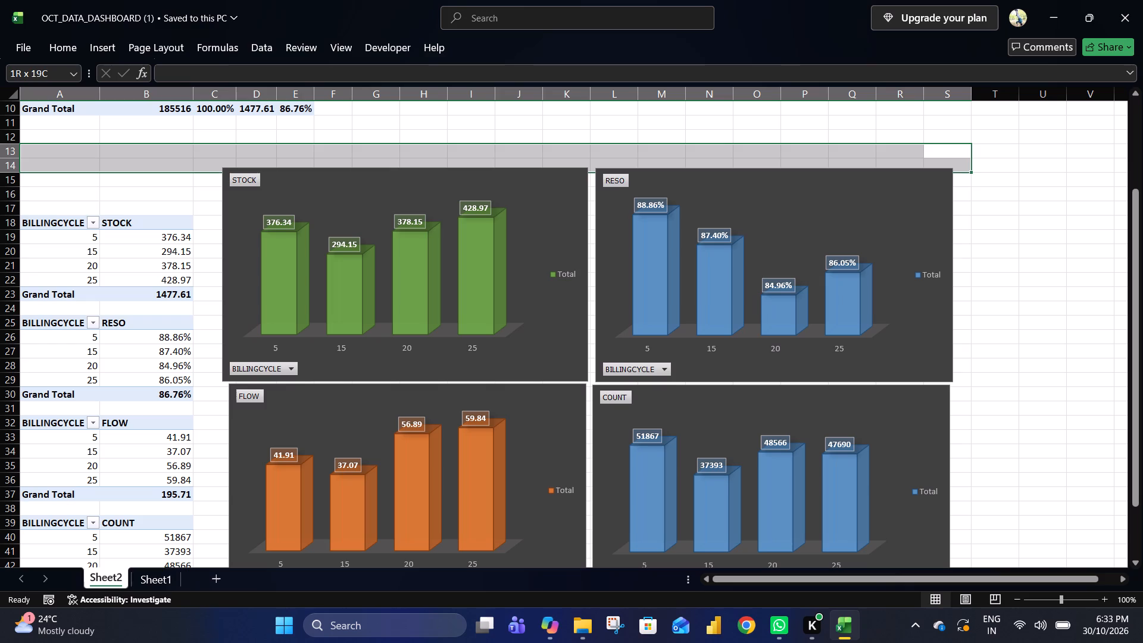
pyautogui.hotkey('shift', 'Down')
pyautogui.hotkey('shift', 'Down')
pyautogui.hotkey('shift', 'Down')
pyautogui.hotkey('shift', 'Down')
pyautogui.hotkey('shift', 'Down')
pyautogui.hotkey('shift', 'Down')
pyautogui.hotkey('shift', 'Down')
pyautogui.hotkey('shift', 'Down')
pyautogui.hotkey('shift', 'Down')
pyautogui.hotkey('shift', 'Down')
pyautogui.hotkey('shift', 'Down')
pyautogui.hotkey('shift', 'Down')
pyautogui.hotkey('shift', 'Down')
pyautogui.hotkey('shift', 'Down')
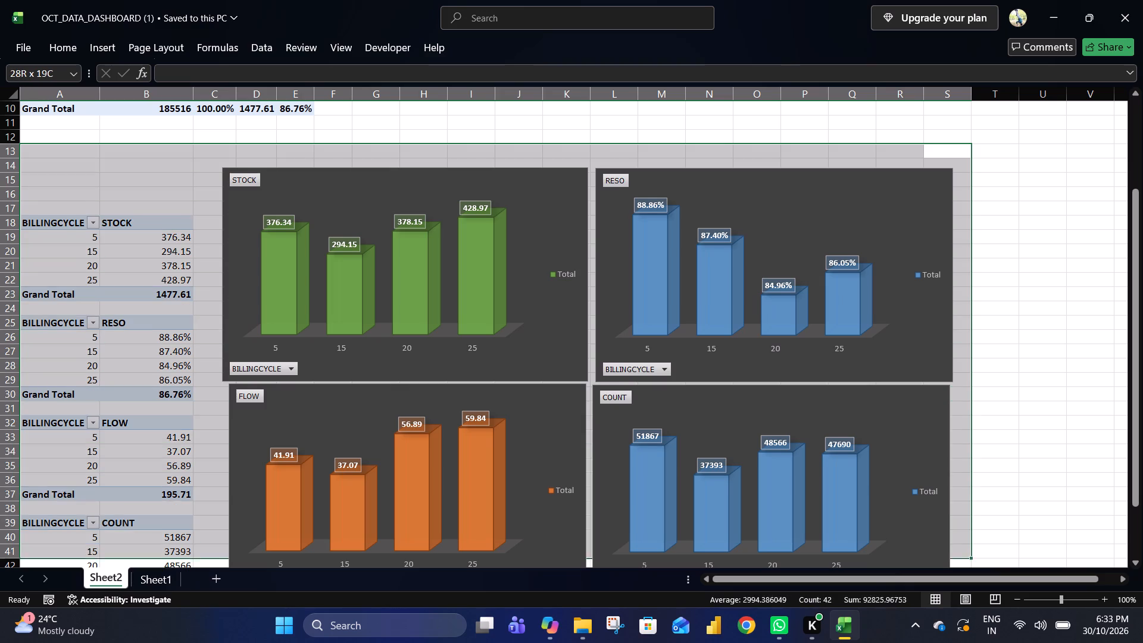
pyautogui.hotkey('shift', 'Down')
pyautogui.hotkey('shift', 'Down')
pyautogui.hotkey('shift', 'Down')
pyautogui.hotkey('shift', 'Down')
pyautogui.hotkey('shift', 'Up')
pyautogui.hotkey('shift', 'Down')
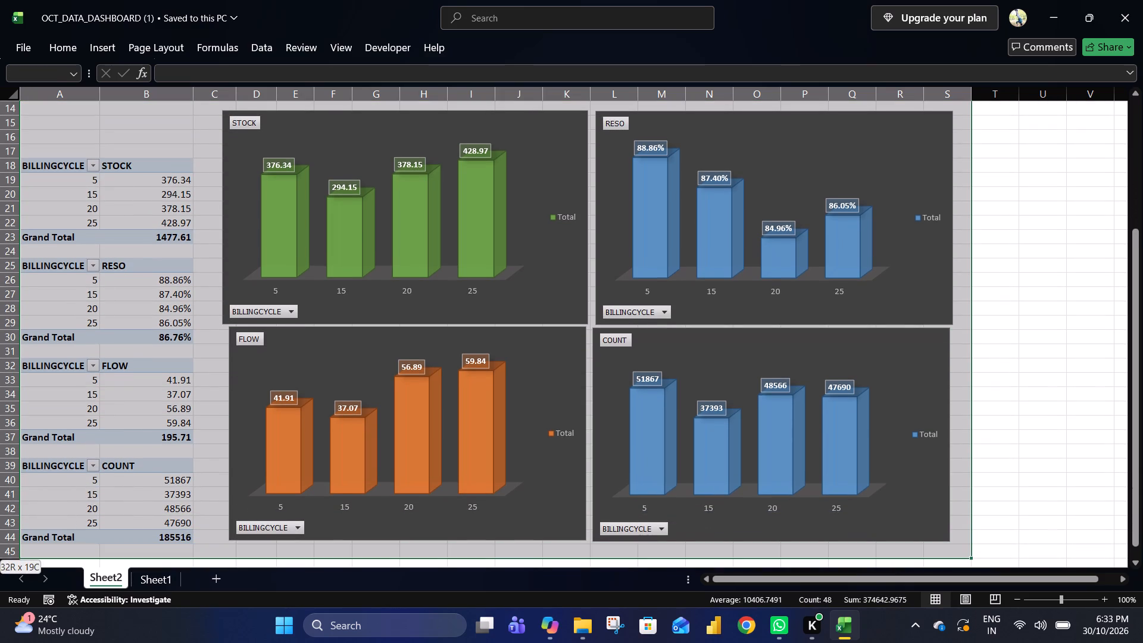
pyautogui.keyDown('ctrl'); pyautogui.click(970, 161); pyautogui.keyUp('ctrl')
pyautogui.hotkey('ctrl', 'c')
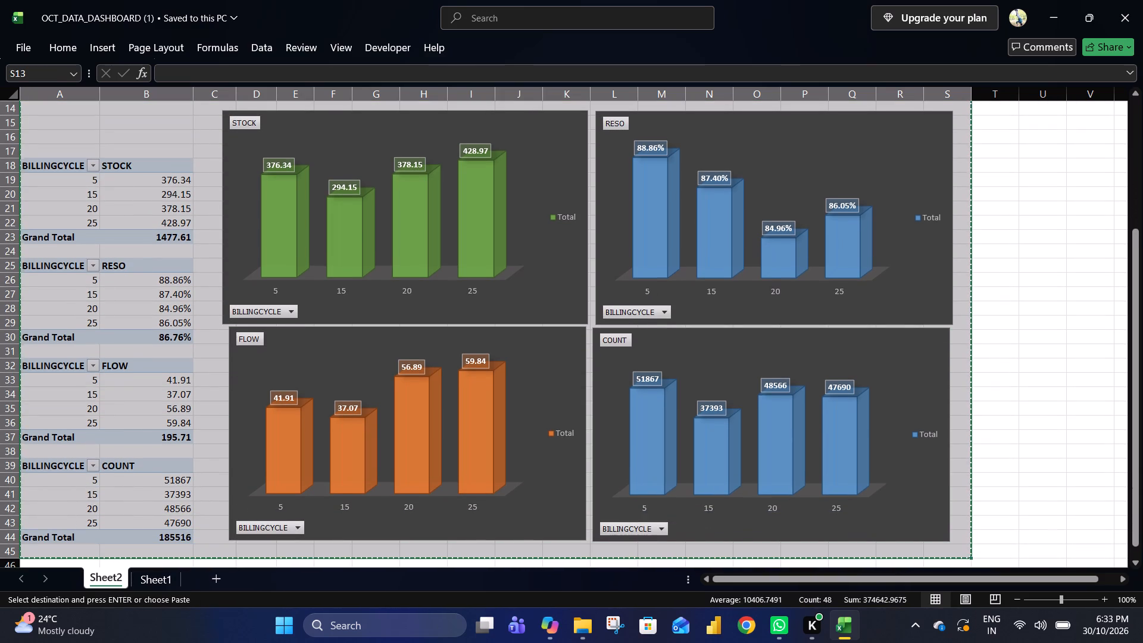
pyautogui.scroll(-3, 548, 345)
pyautogui.click(331, 360)
pyautogui.press('Left')
pyautogui.press('Left')
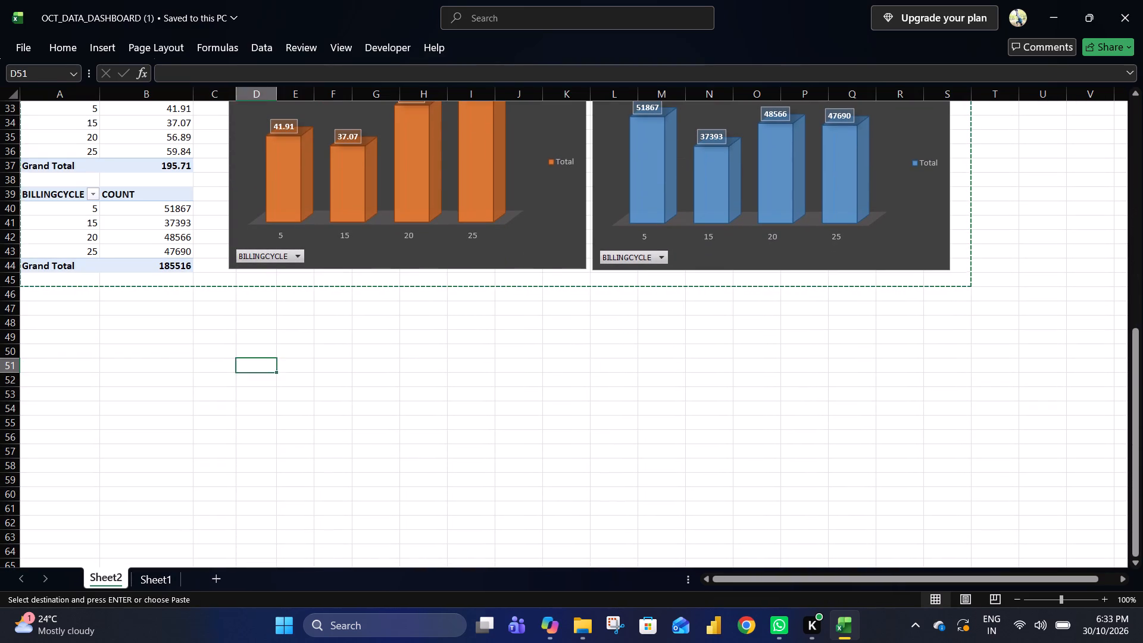
pyautogui.press('Left')
pyautogui.press('Up')
pyautogui.press('Left')
pyautogui.press('Up')
pyautogui.press('Left')
pyautogui.press('Left')
pyautogui.press('Up')
pyautogui.hotkey('ctrl', 'v')
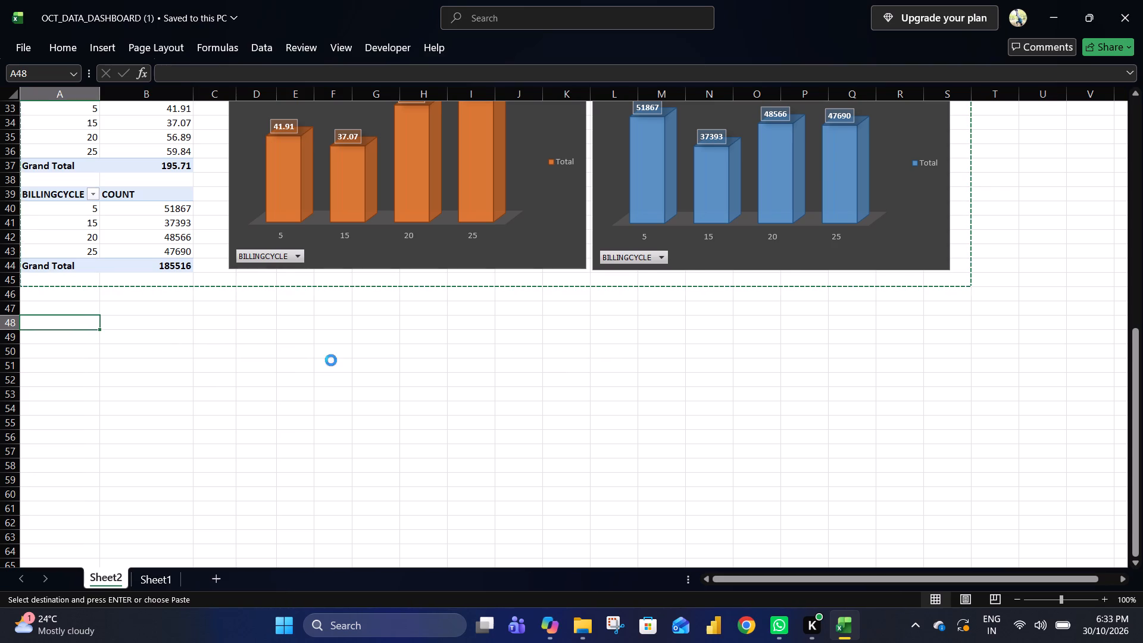
pyautogui.scroll(-1, 342, 374)
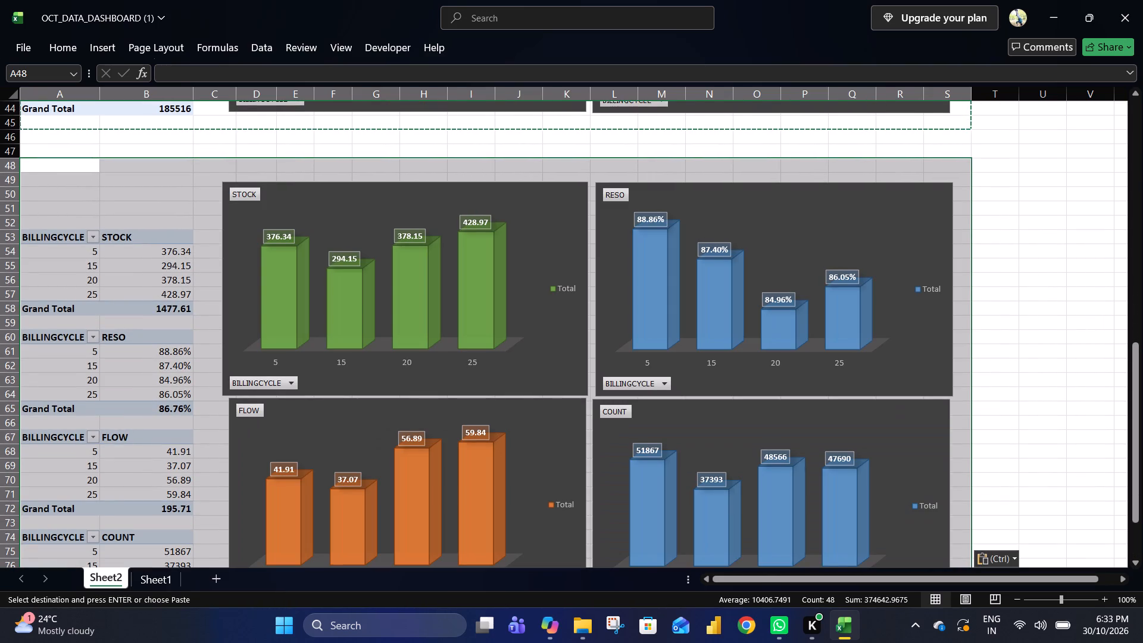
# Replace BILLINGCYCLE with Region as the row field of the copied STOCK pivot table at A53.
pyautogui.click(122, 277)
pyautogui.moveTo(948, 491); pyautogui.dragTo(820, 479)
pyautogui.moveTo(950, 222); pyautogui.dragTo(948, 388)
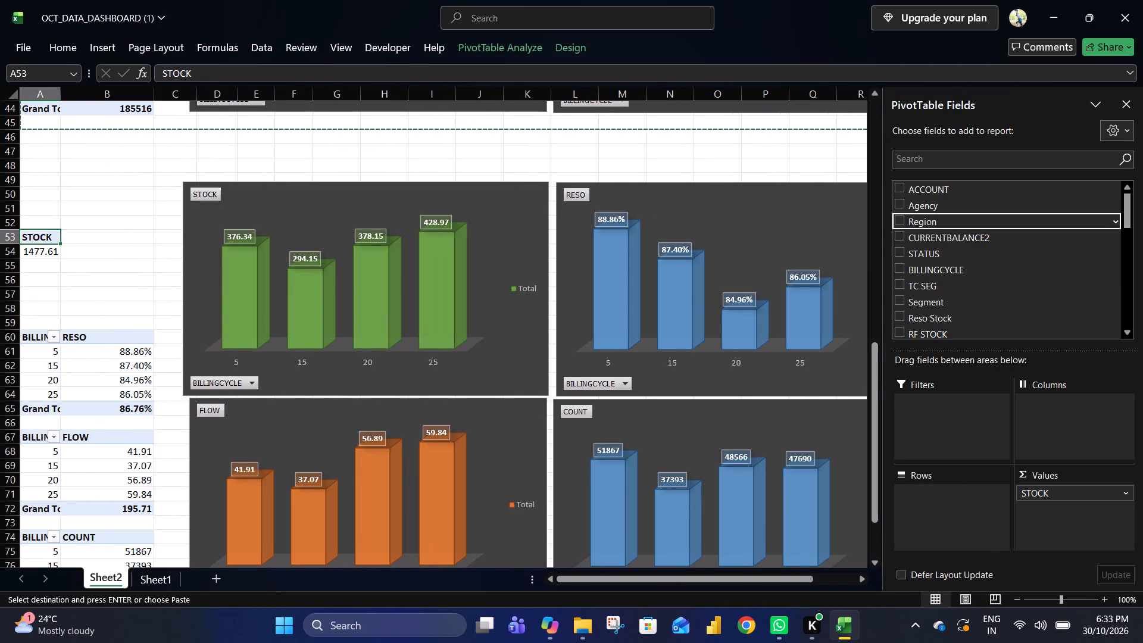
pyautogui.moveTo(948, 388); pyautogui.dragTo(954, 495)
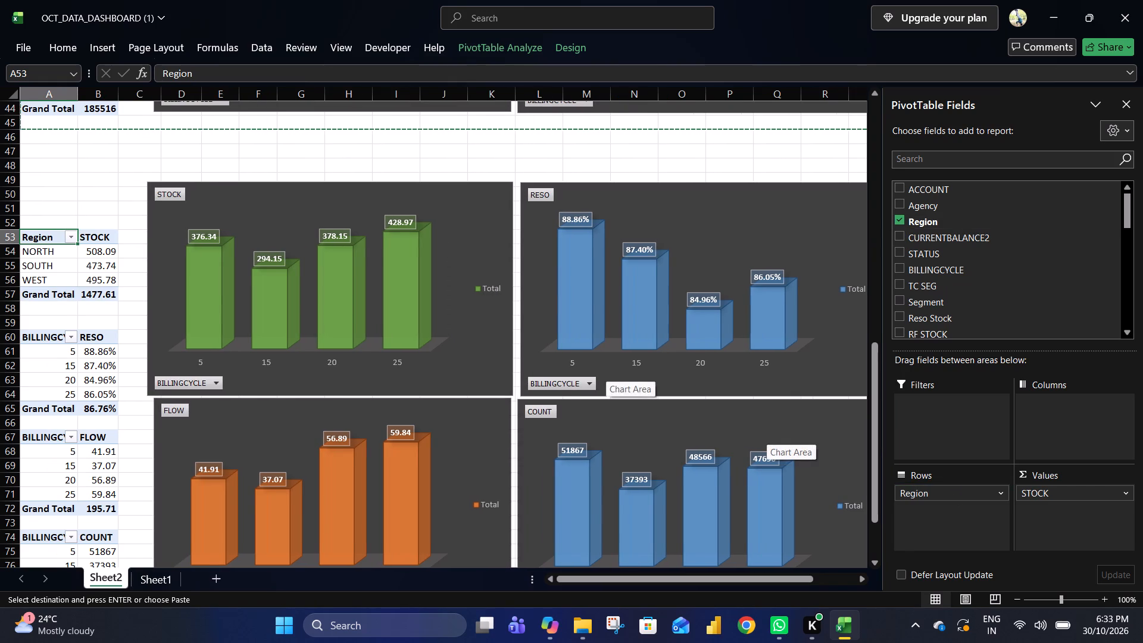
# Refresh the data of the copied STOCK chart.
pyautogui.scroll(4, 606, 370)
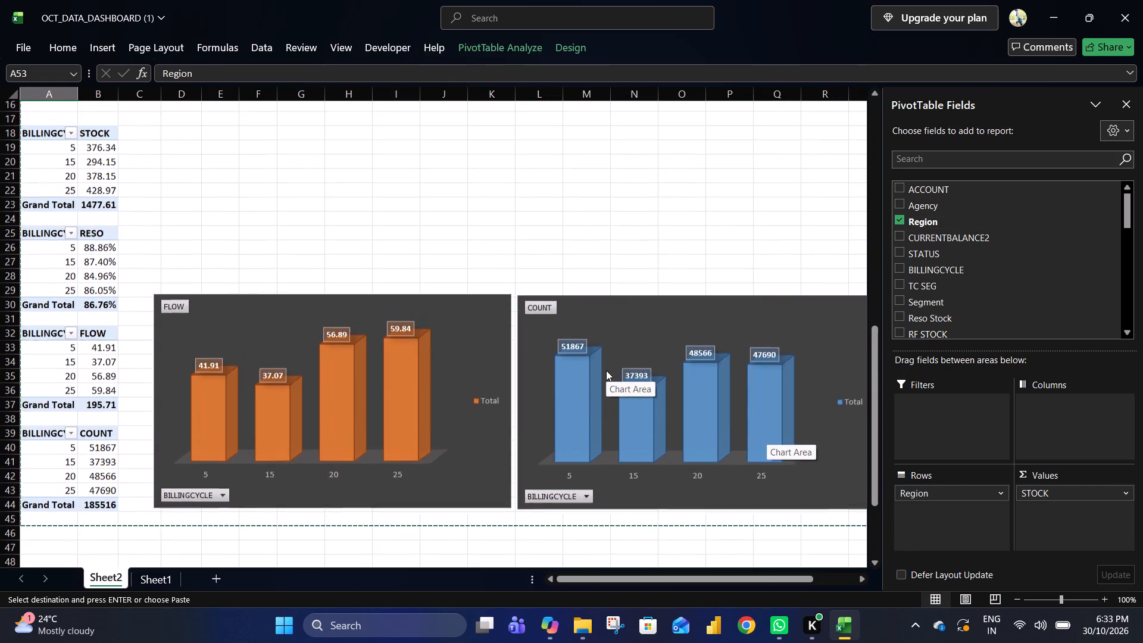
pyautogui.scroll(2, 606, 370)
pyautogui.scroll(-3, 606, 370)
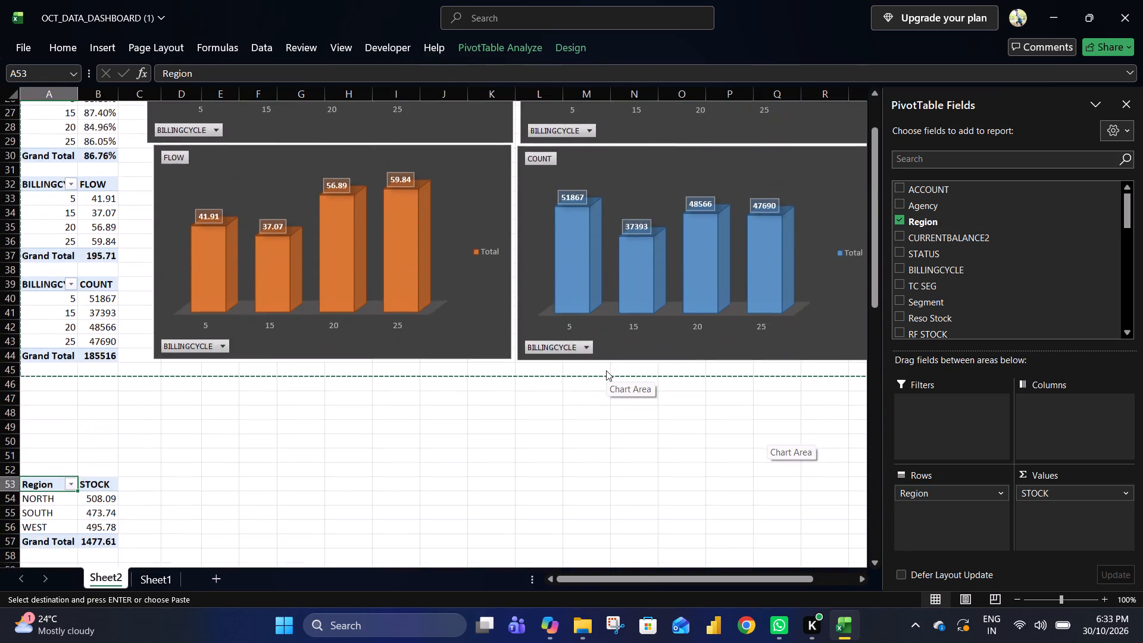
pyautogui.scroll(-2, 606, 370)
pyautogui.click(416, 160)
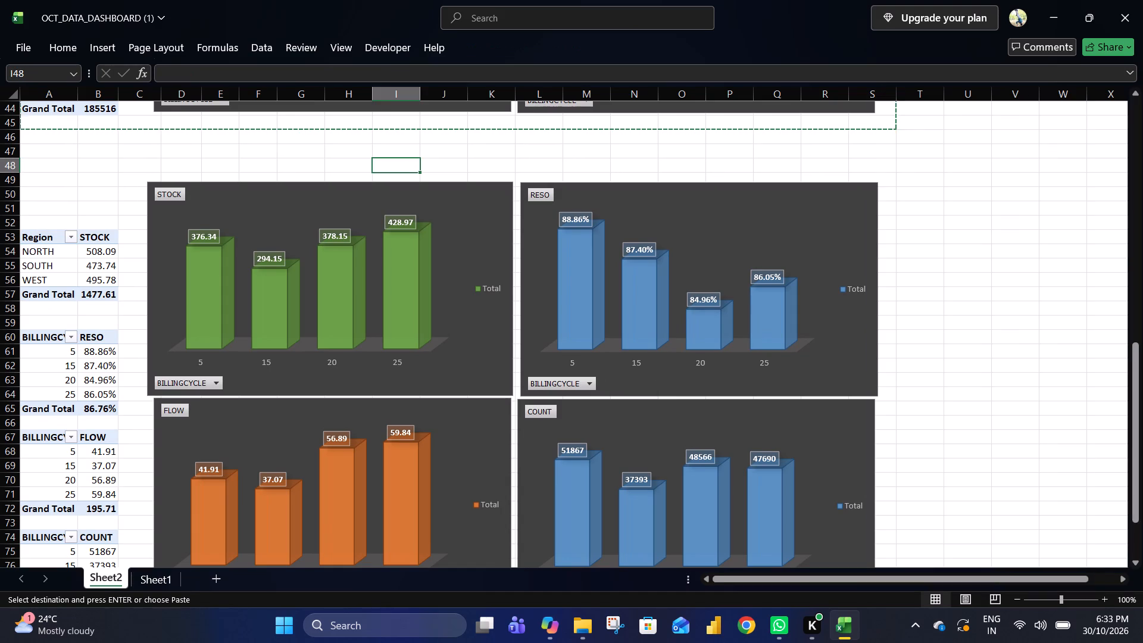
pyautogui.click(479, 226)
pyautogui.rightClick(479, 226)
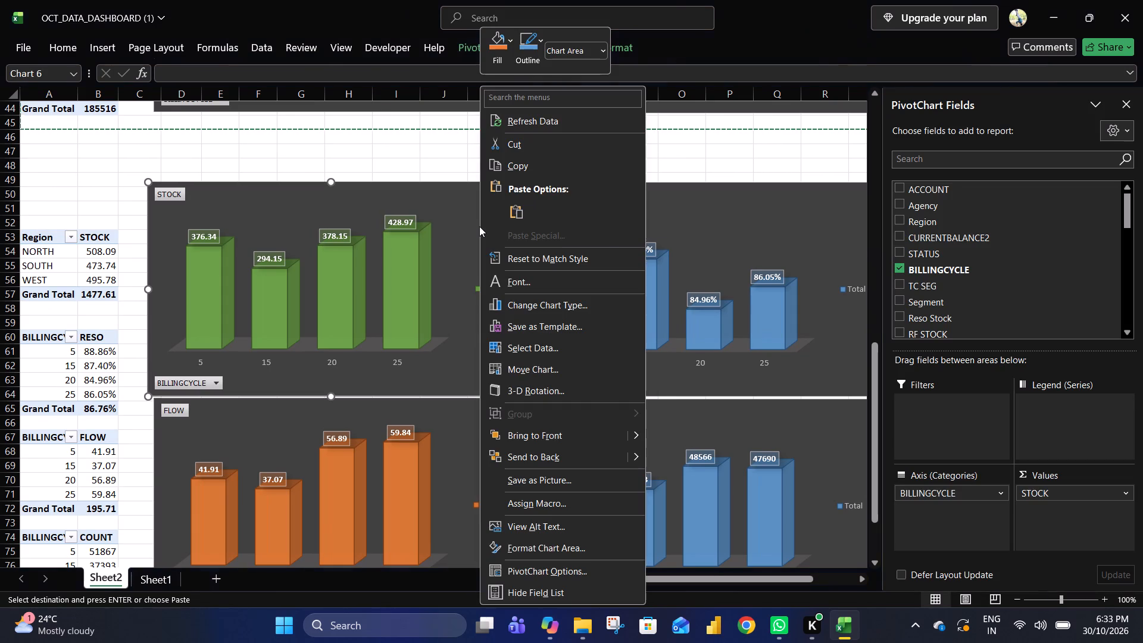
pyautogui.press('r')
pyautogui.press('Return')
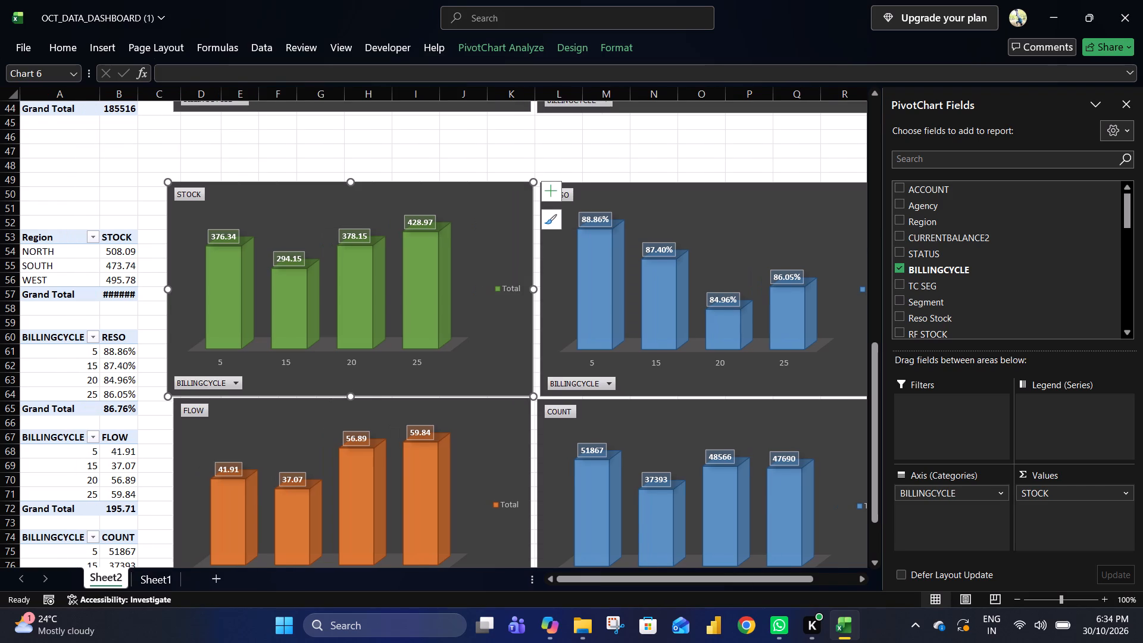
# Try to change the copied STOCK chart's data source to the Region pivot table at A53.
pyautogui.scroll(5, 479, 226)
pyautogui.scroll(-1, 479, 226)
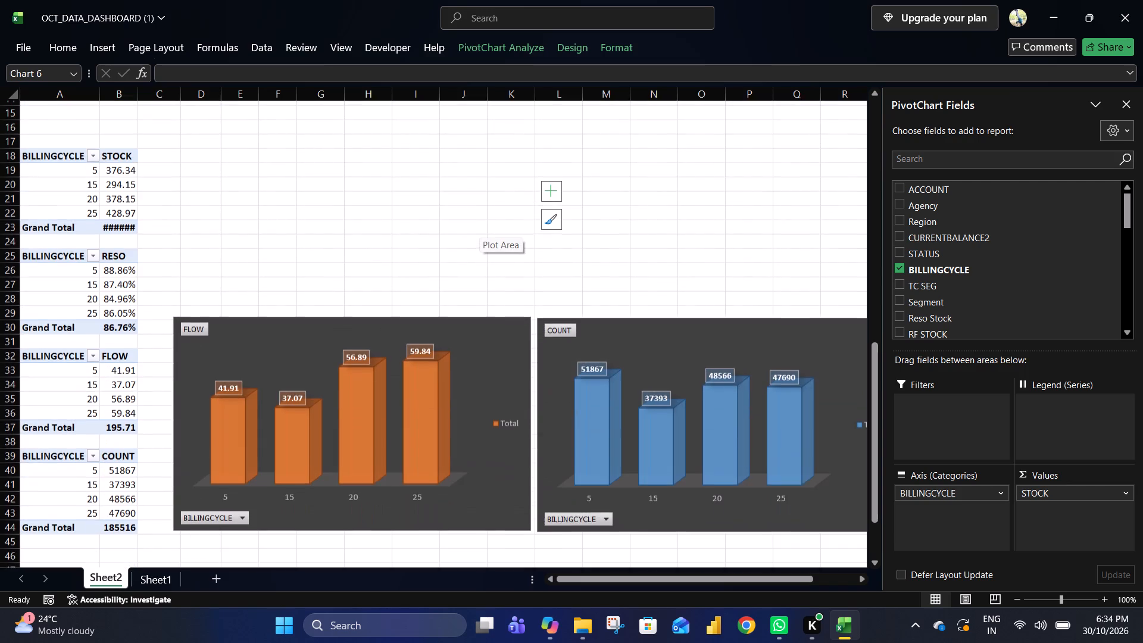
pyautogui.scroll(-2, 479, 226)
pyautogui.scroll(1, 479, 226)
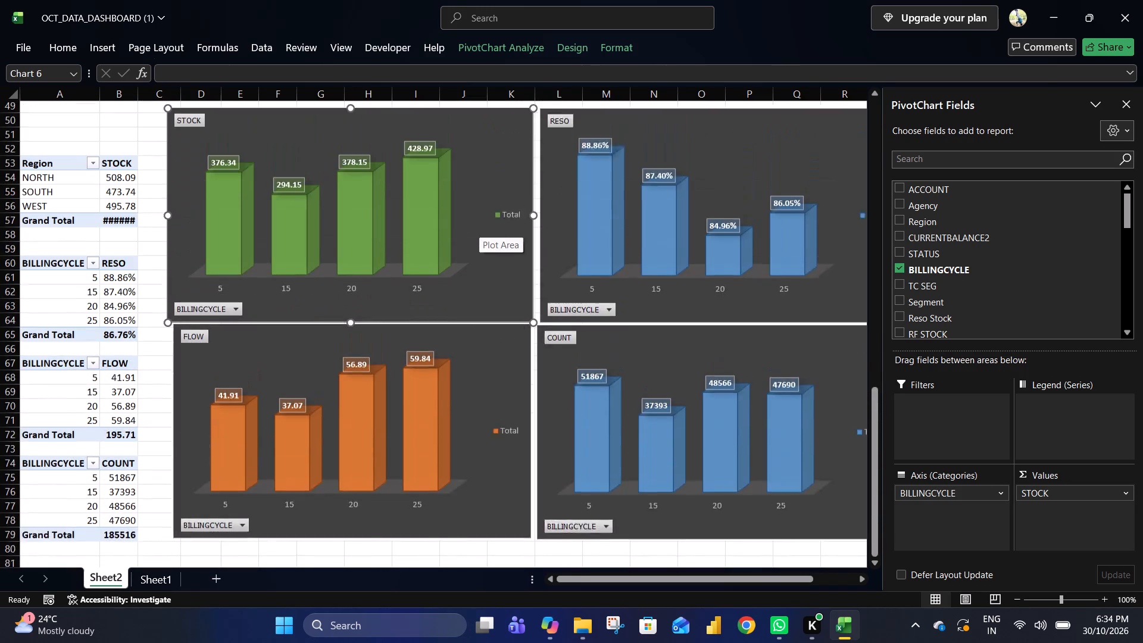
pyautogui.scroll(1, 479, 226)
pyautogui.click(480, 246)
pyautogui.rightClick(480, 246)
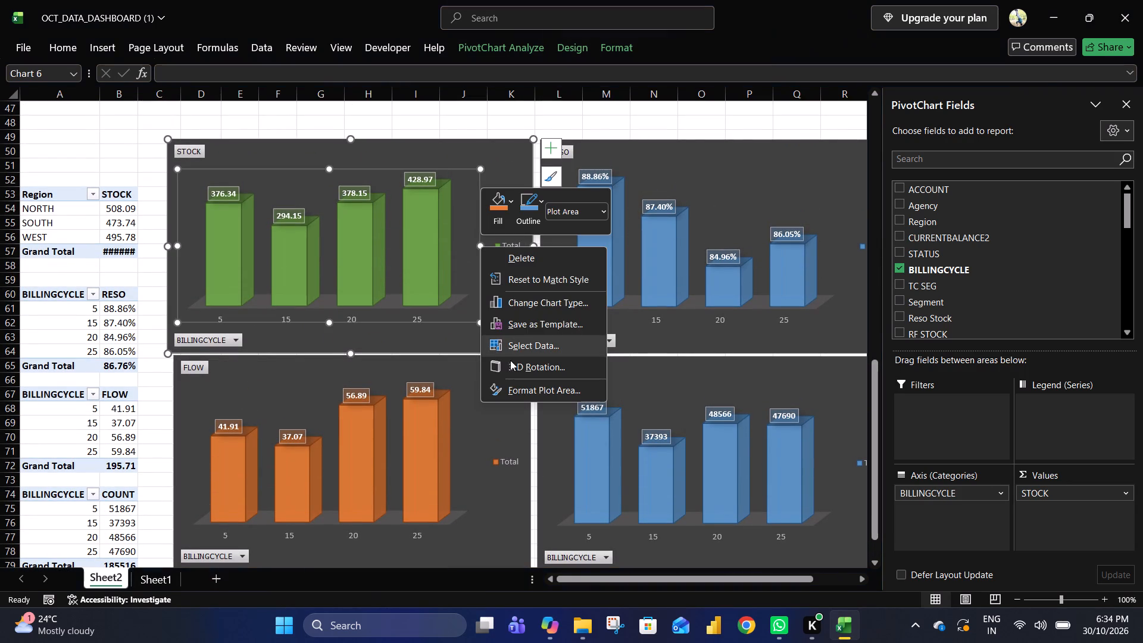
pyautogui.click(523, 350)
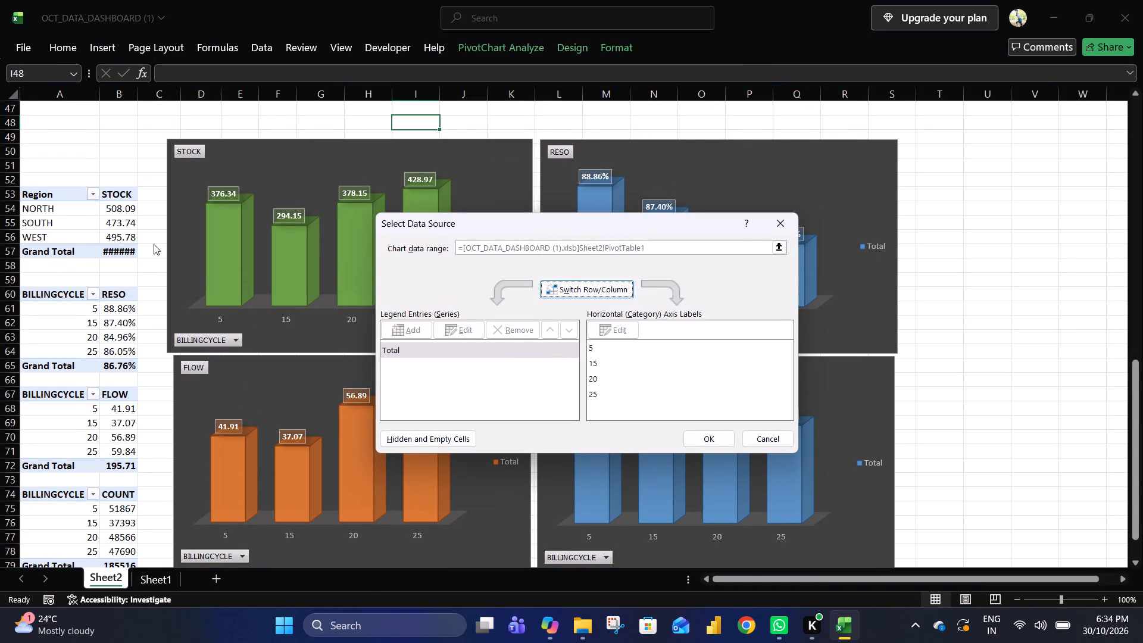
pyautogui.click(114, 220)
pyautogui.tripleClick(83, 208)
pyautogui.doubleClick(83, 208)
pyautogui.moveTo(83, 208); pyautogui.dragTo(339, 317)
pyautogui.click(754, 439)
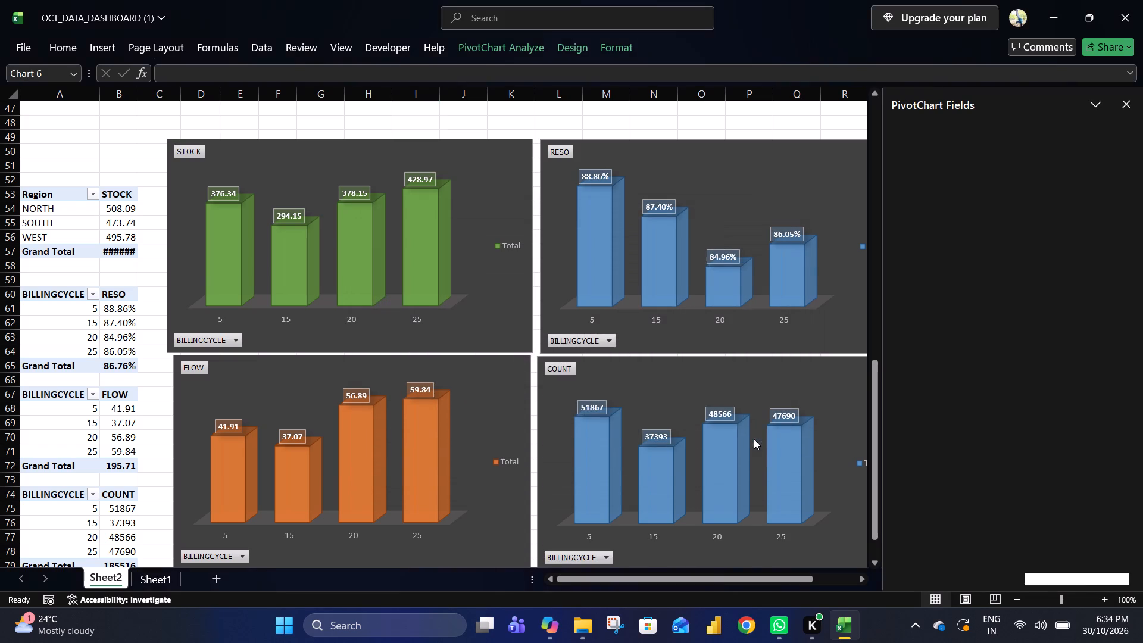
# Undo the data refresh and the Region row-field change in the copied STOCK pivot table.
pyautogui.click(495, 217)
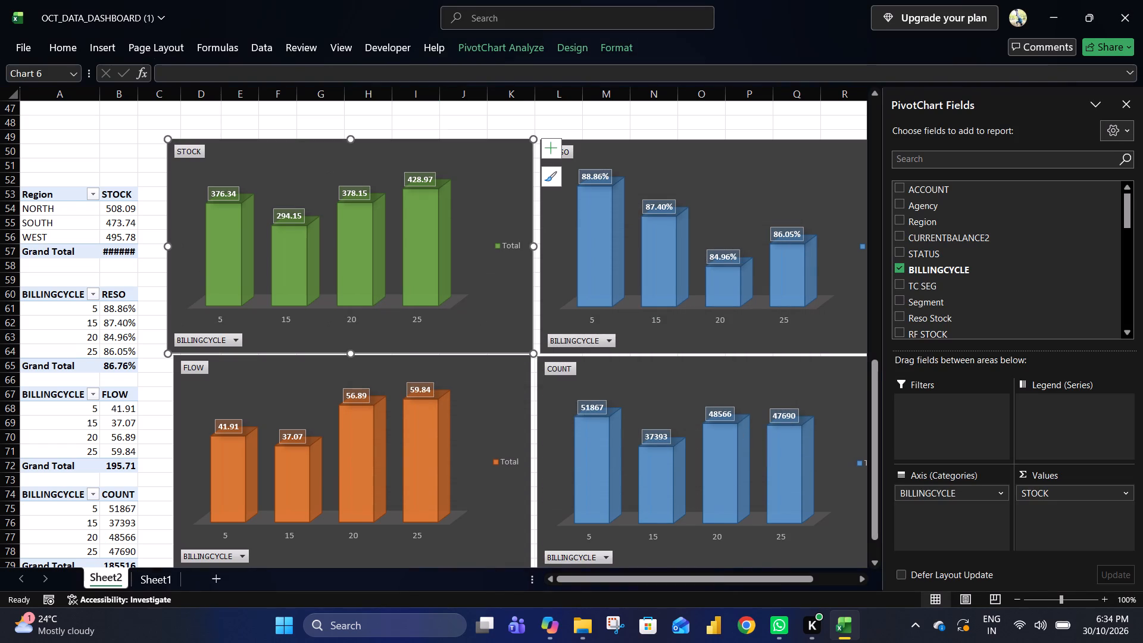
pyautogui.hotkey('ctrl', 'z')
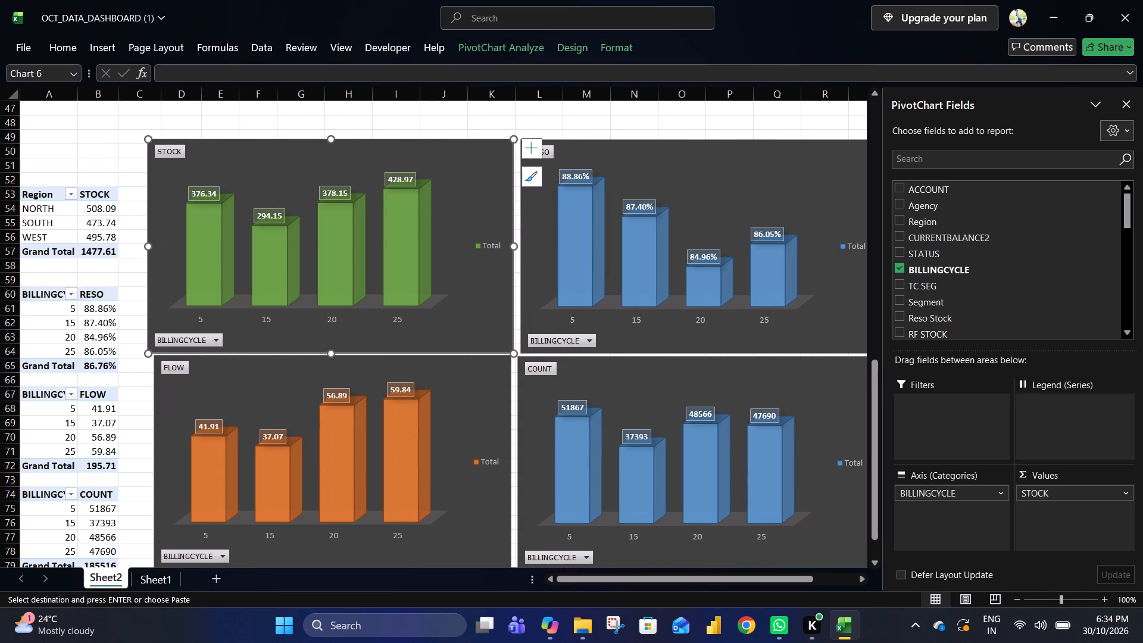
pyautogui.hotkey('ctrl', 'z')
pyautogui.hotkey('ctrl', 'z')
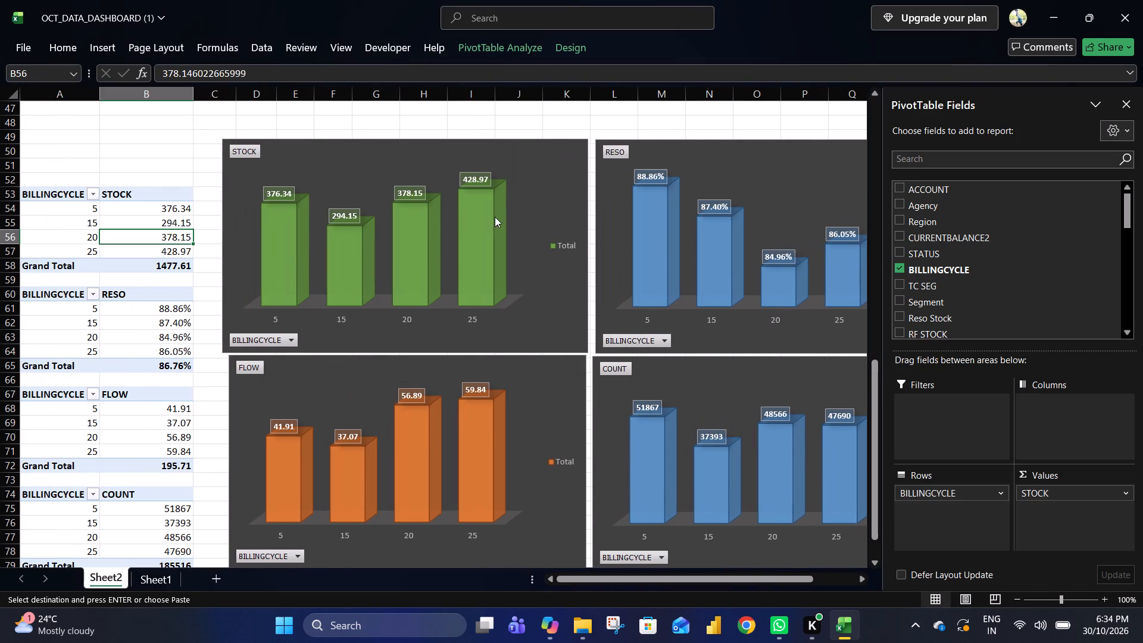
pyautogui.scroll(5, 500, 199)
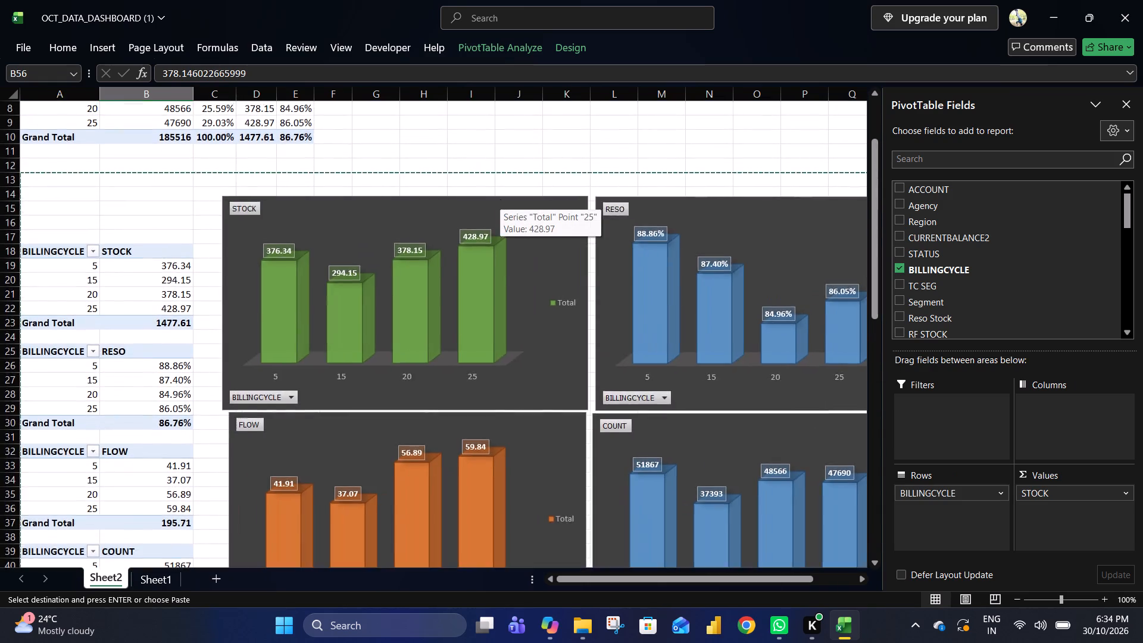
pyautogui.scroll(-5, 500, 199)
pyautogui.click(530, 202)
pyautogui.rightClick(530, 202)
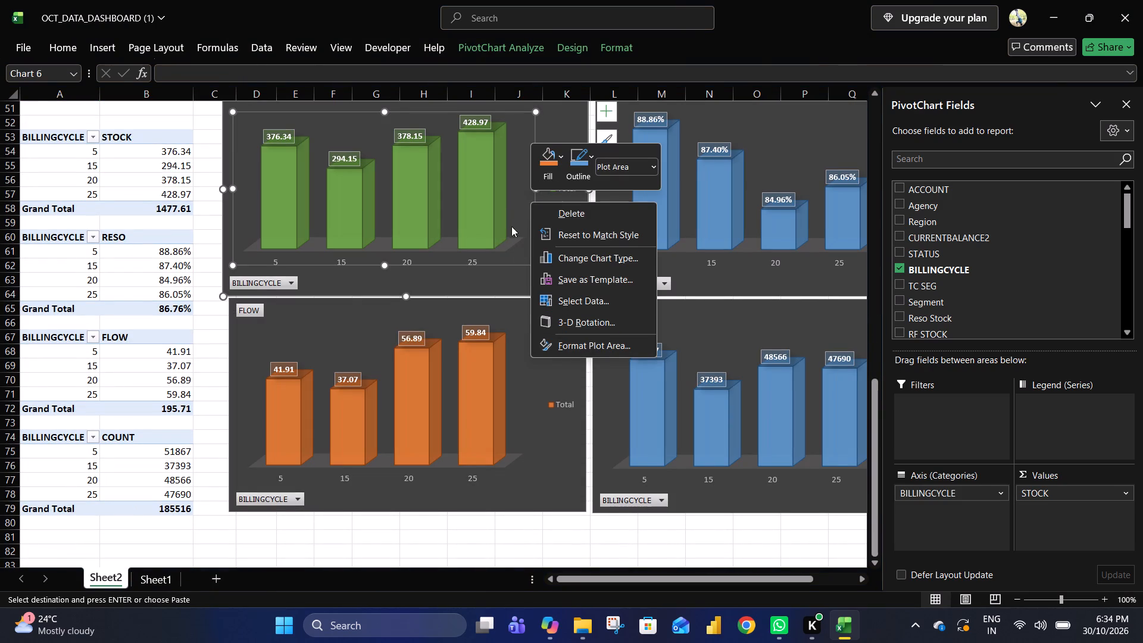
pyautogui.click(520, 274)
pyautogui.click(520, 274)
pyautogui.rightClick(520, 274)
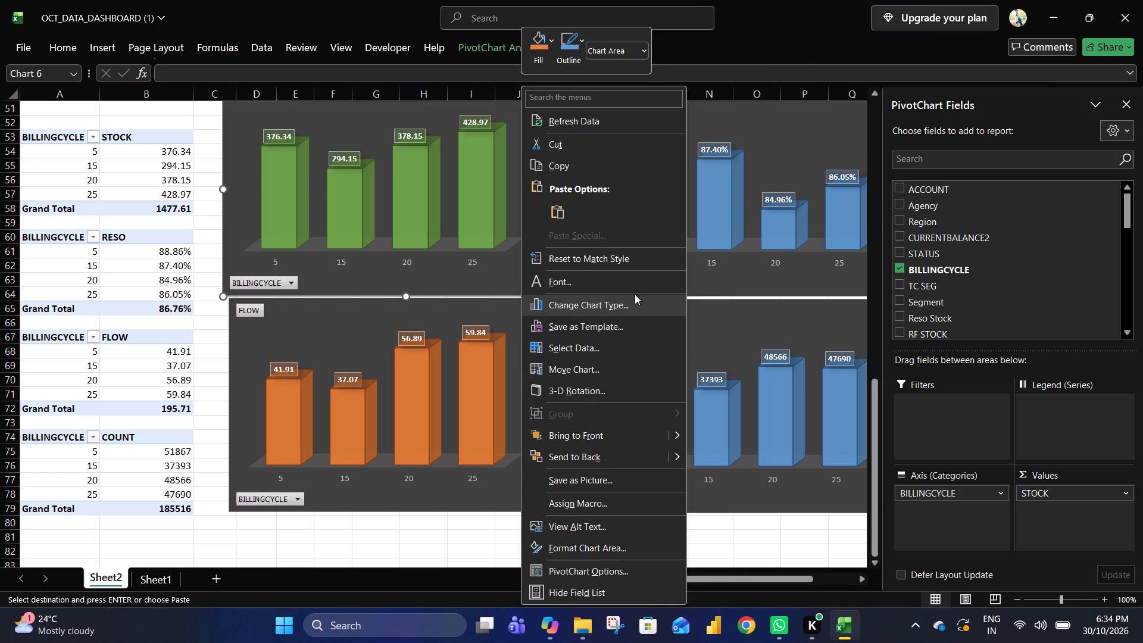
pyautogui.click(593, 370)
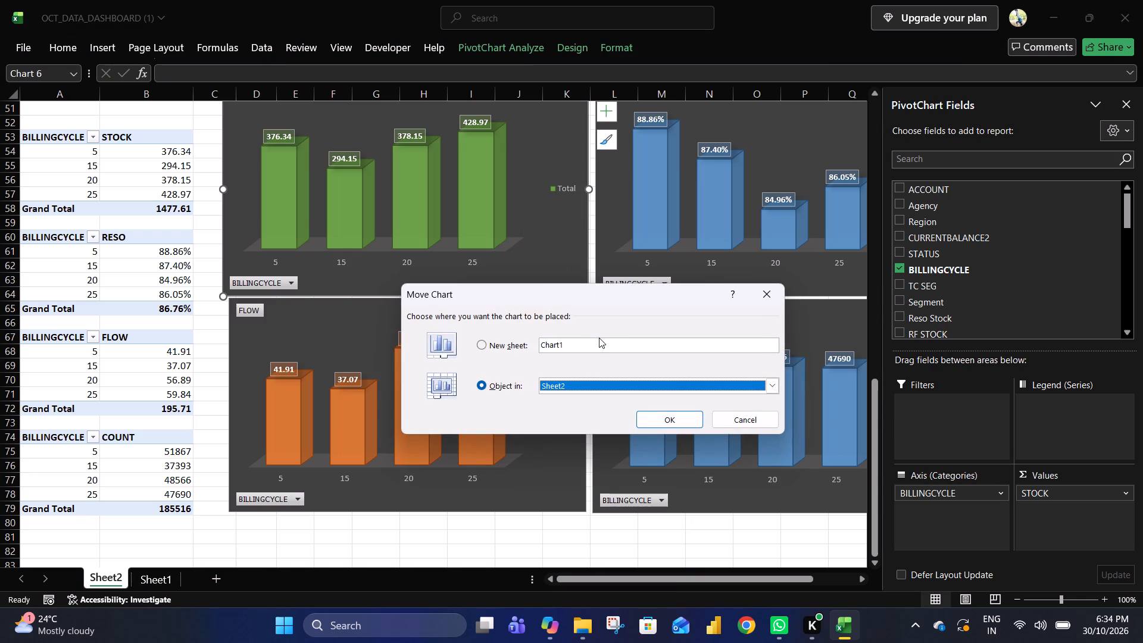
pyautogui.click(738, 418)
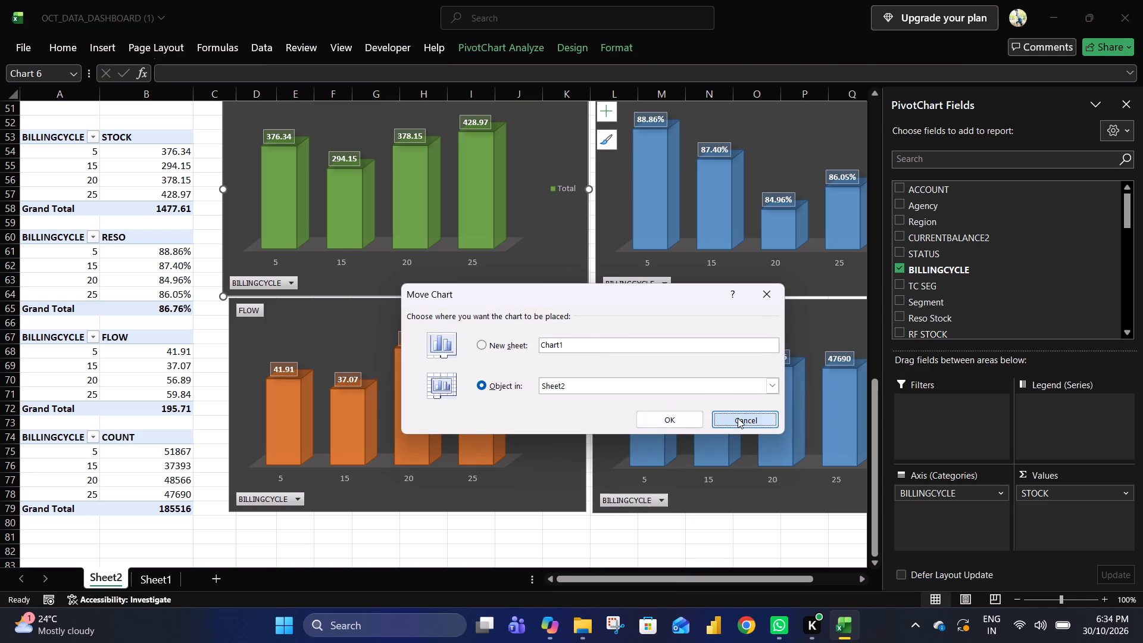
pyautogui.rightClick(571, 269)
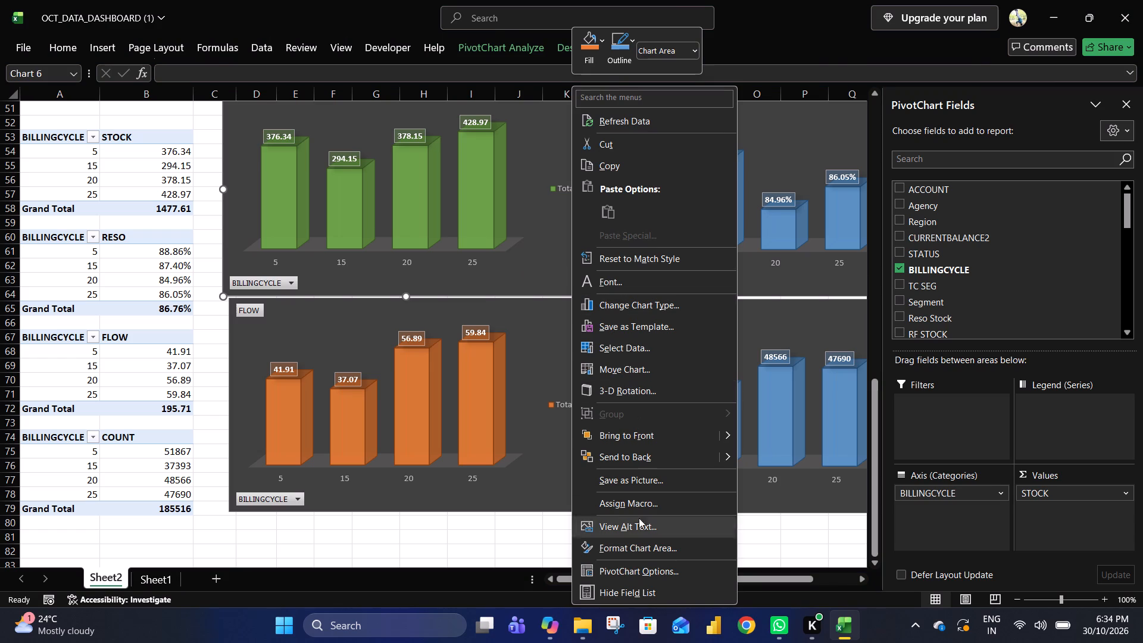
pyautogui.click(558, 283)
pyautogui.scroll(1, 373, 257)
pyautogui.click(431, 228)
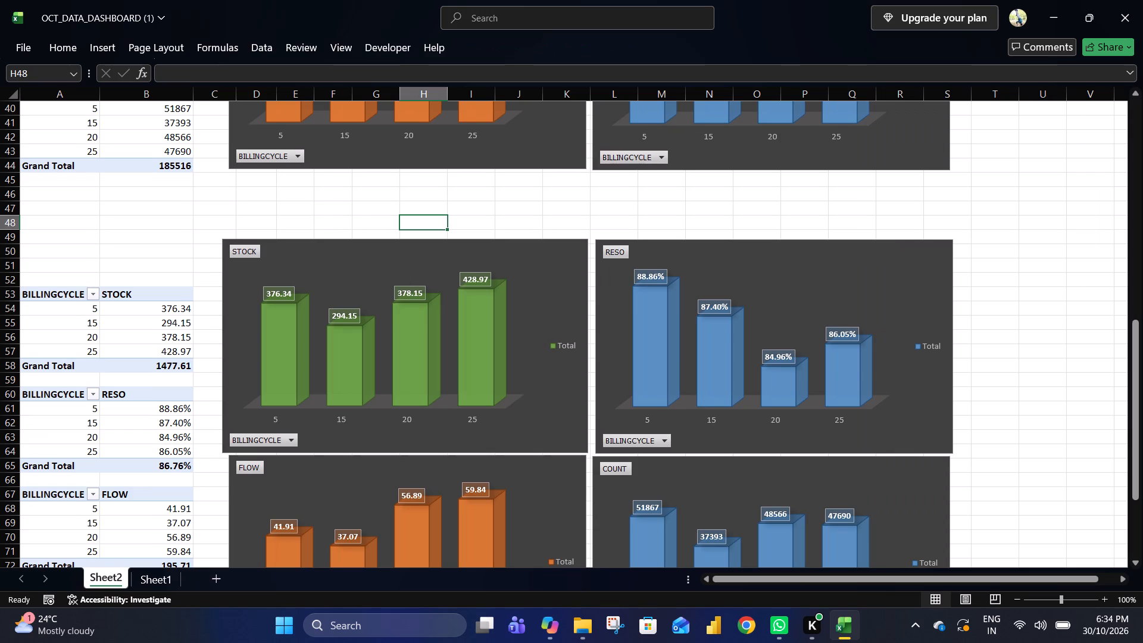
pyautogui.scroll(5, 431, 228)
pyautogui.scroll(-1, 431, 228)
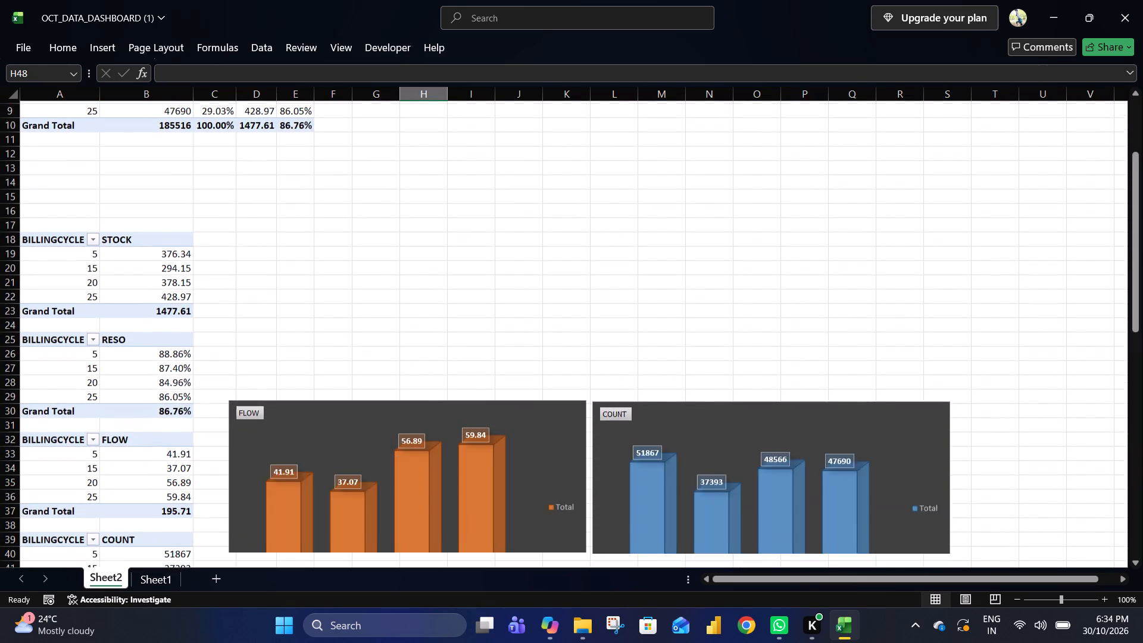
pyautogui.scroll(-5, 431, 228)
pyautogui.scroll(1, 431, 228)
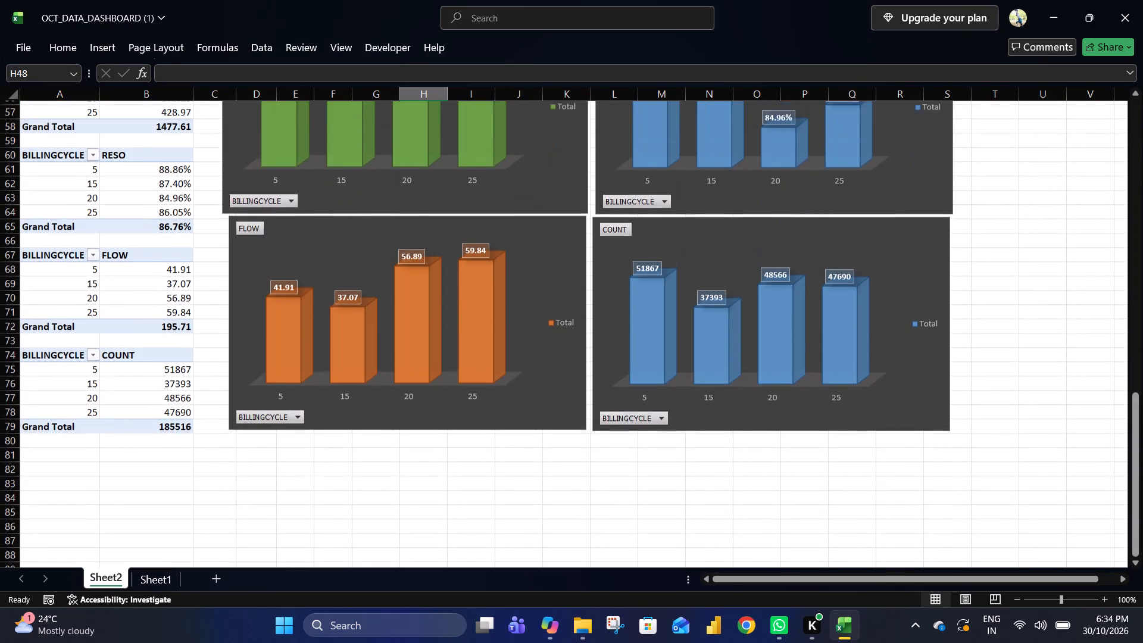
pyautogui.scroll(1, 431, 228)
pyautogui.hscroll(2, 313, 231)
pyautogui.scroll(-1, 330, 303)
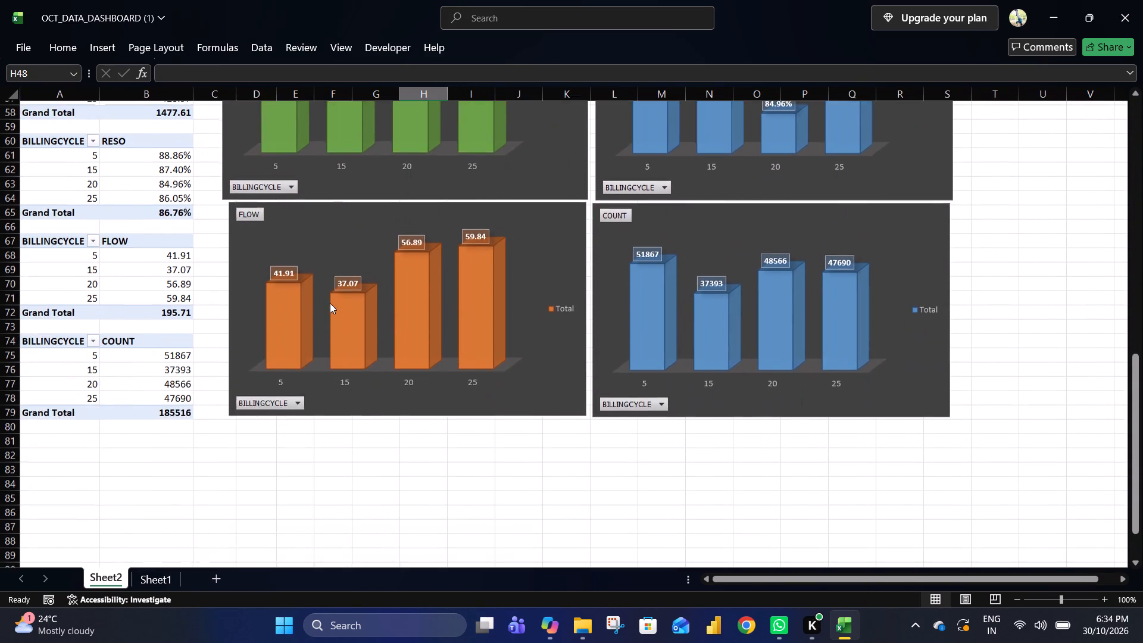
pyautogui.scroll(-1, 330, 303)
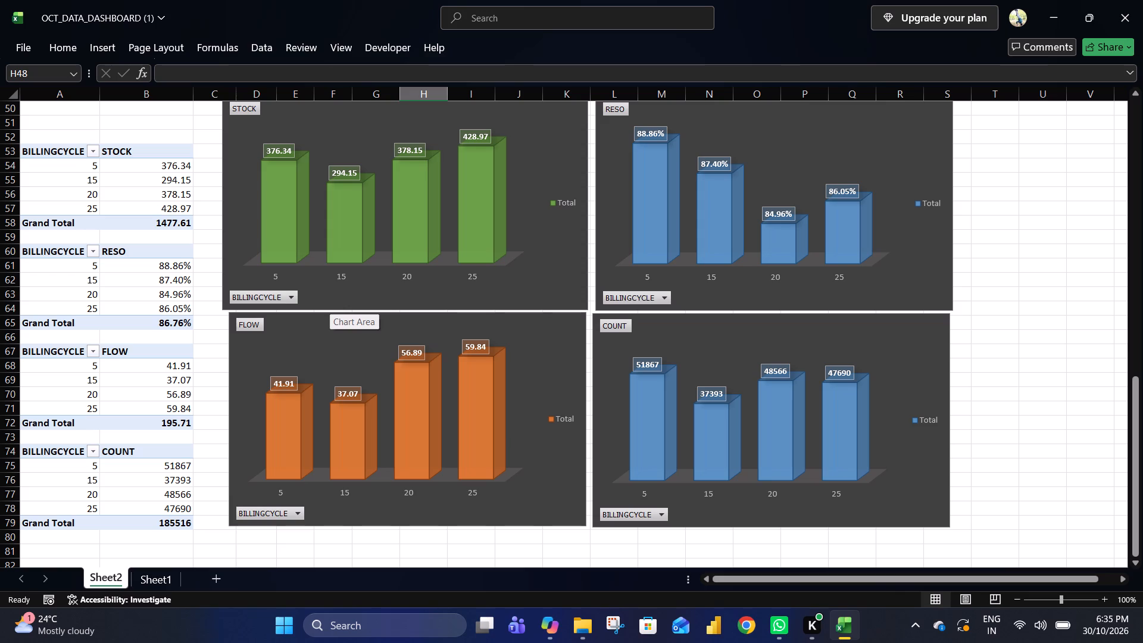
pyautogui.scroll(1, 296, 229)
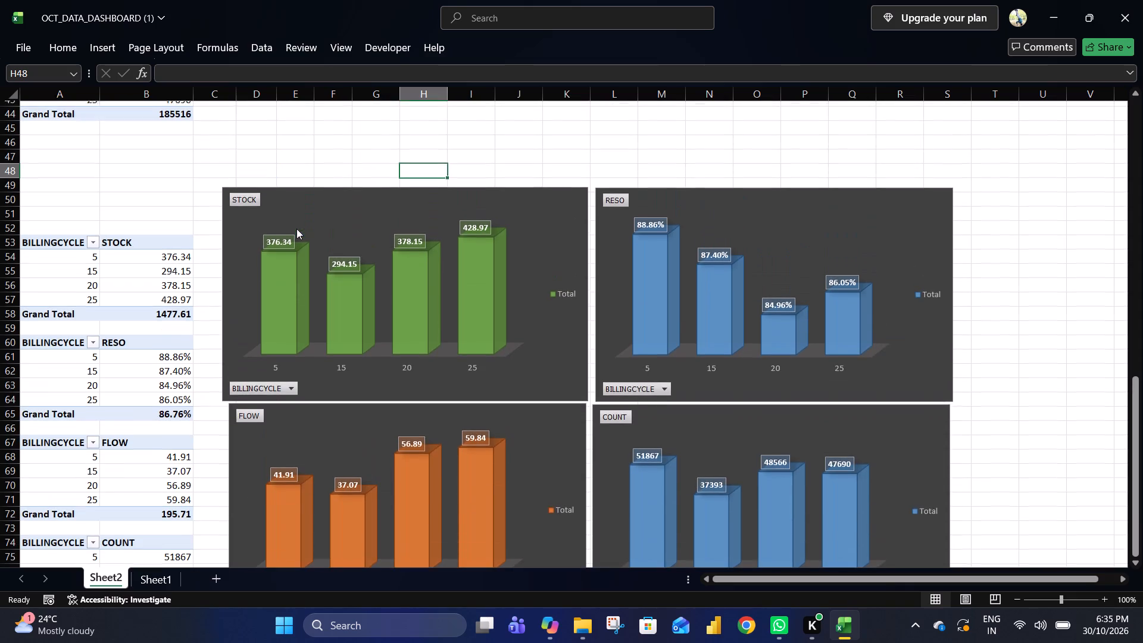
pyautogui.click(374, 206)
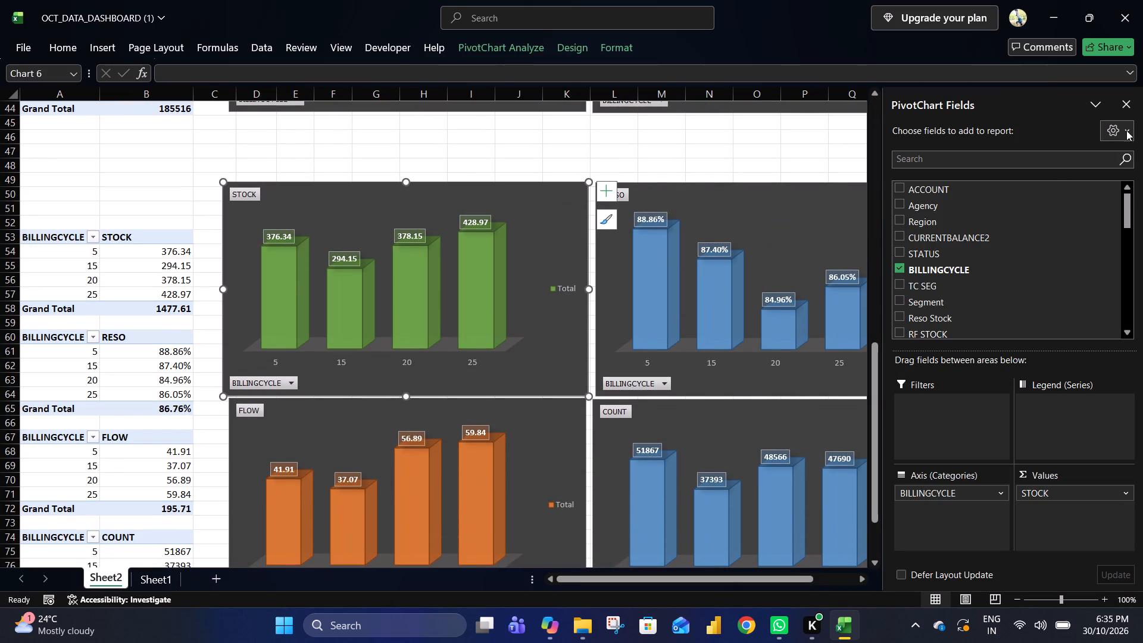
pyautogui.click(1123, 108)
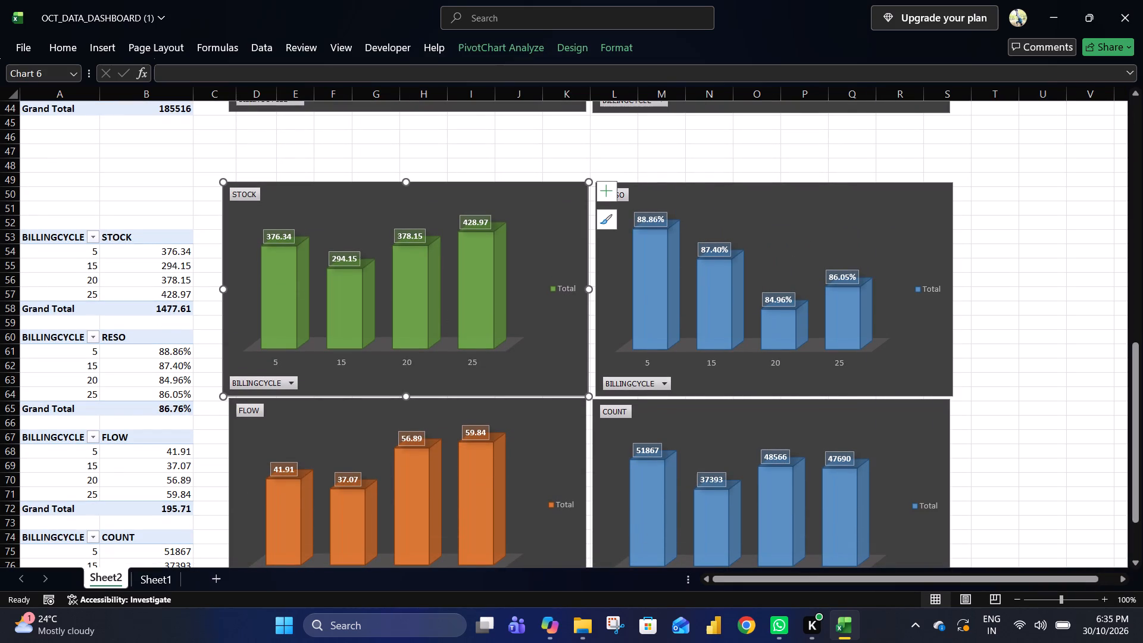
pyautogui.press('Print')
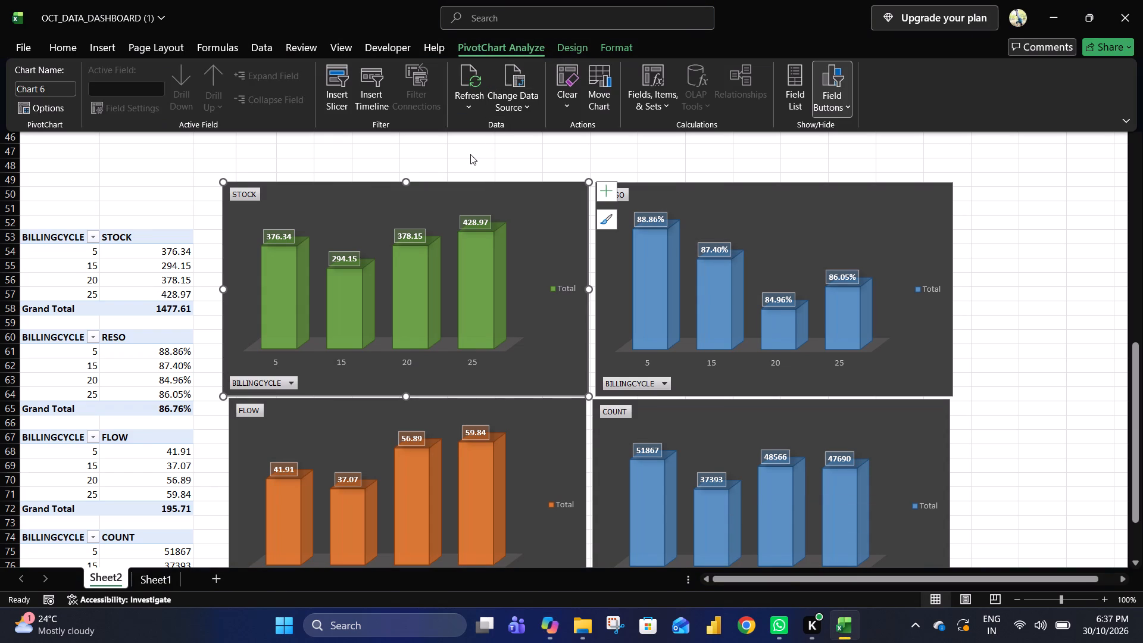
pyautogui.click(144, 101)
pyautogui.click(195, 97)
pyautogui.click(515, 107)
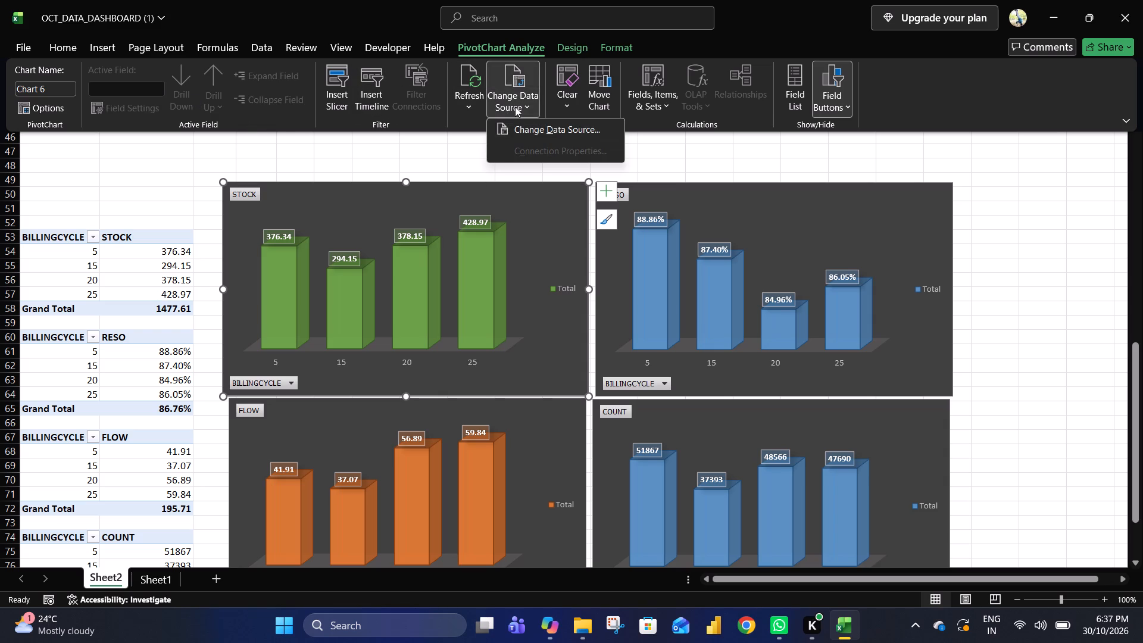
pyautogui.click(520, 130)
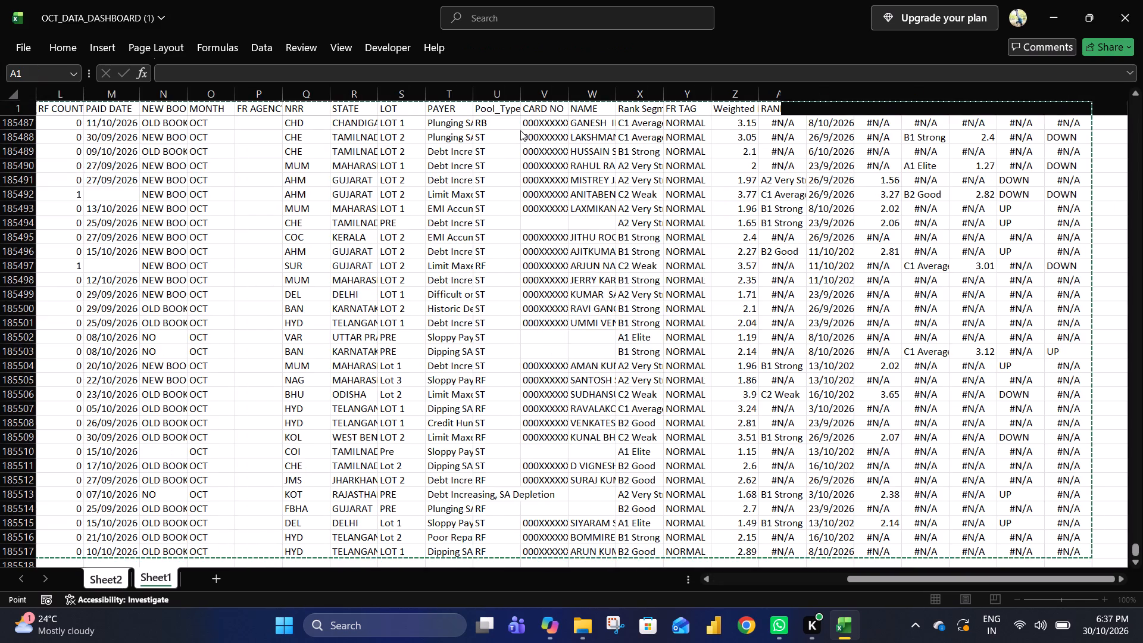
pyautogui.press('Escape')
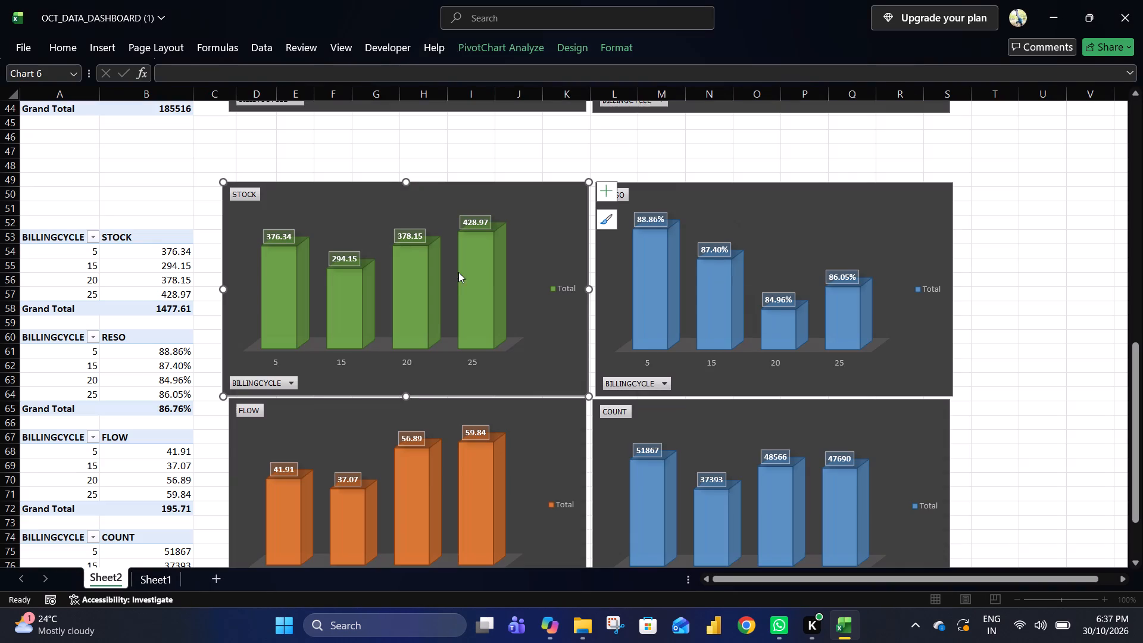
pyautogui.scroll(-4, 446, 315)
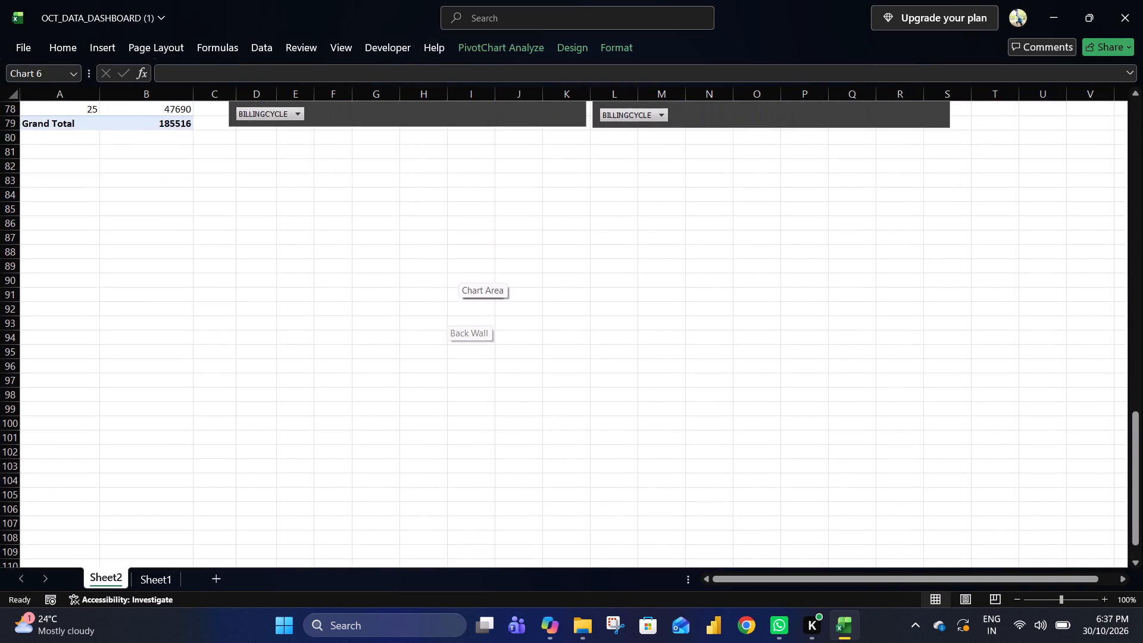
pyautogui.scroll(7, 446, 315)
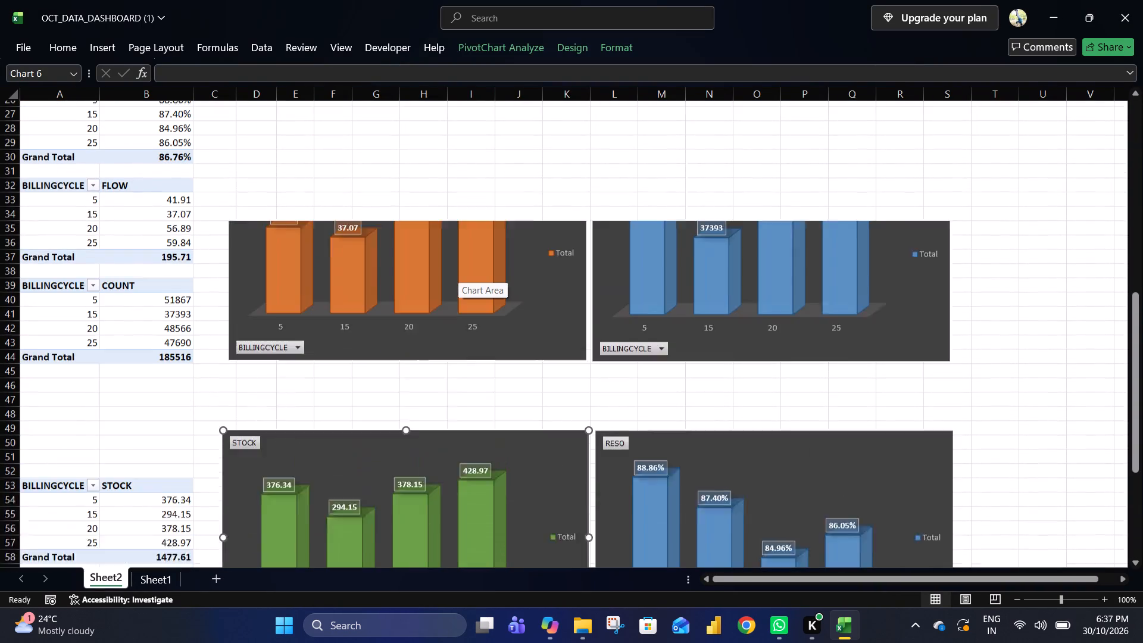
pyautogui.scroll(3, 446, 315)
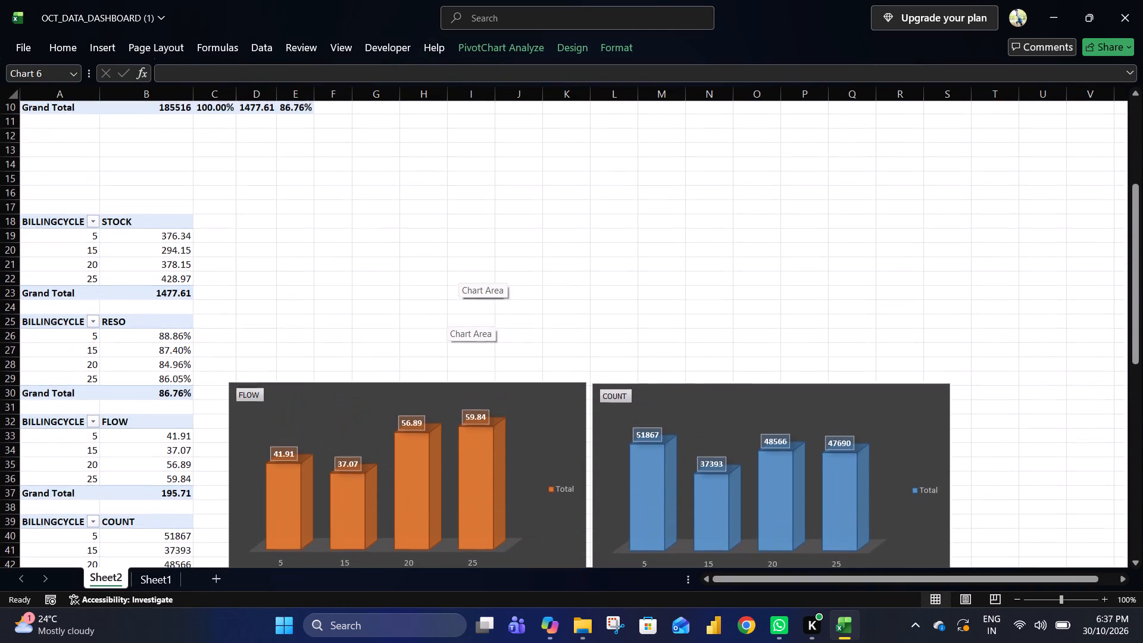
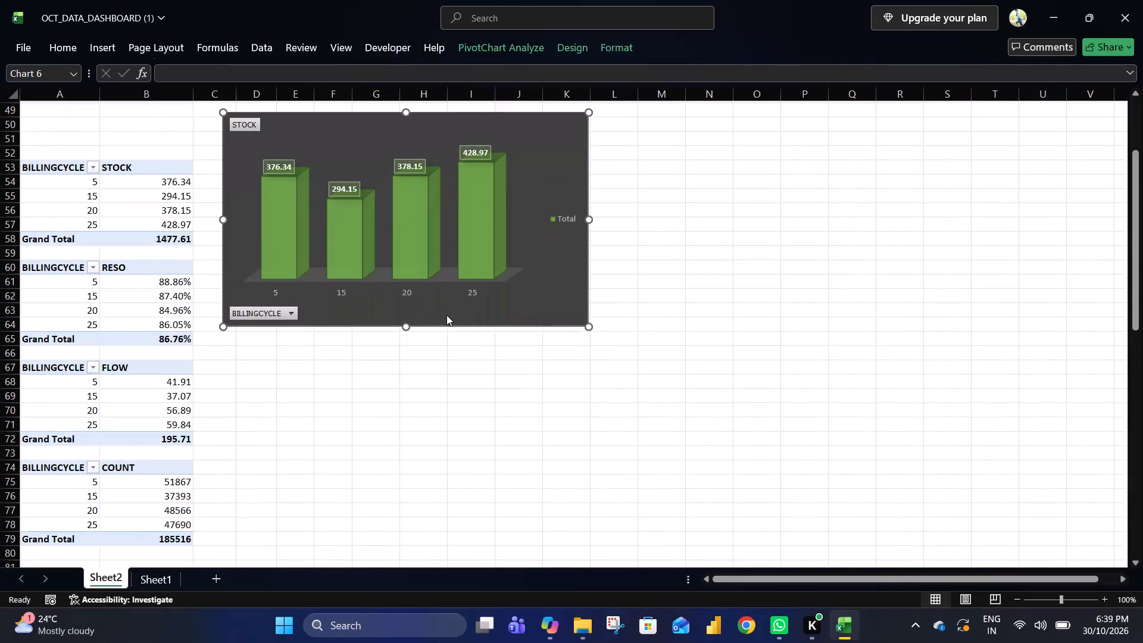
# Show the field list for the copied STOCK chart.
pyautogui.click(530, 295)
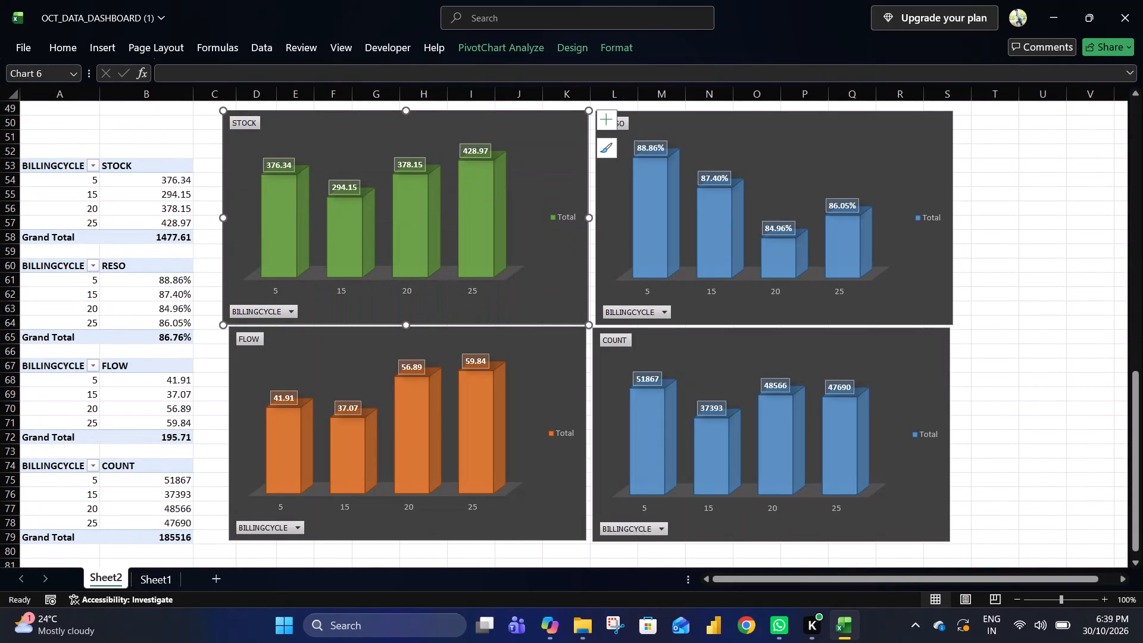
pyautogui.rightClick(530, 295)
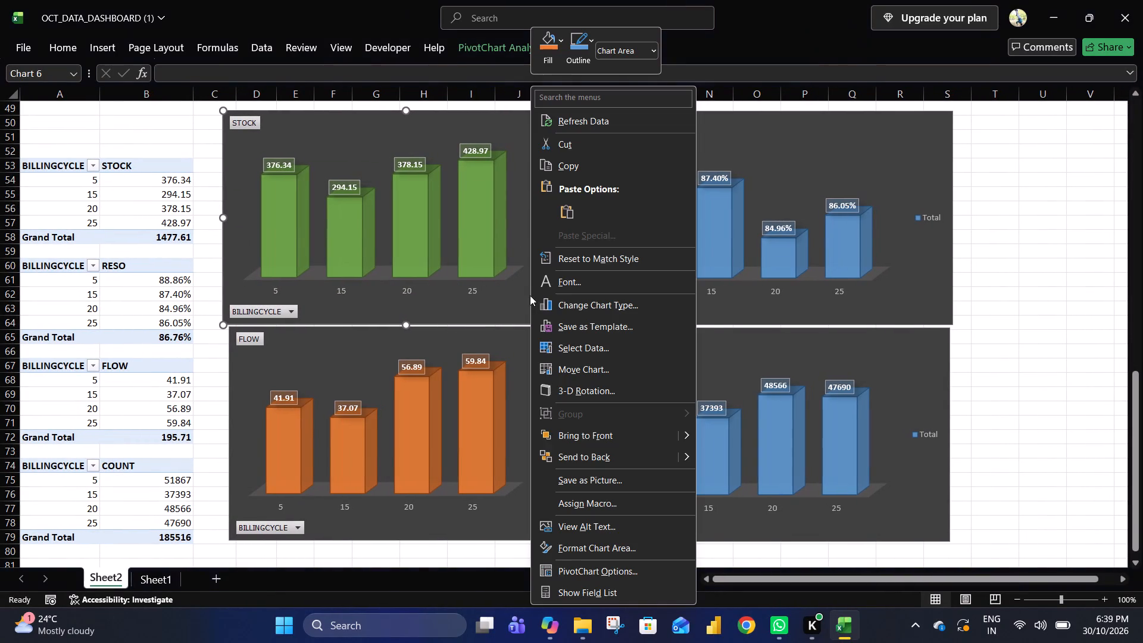
pyautogui.click(569, 588)
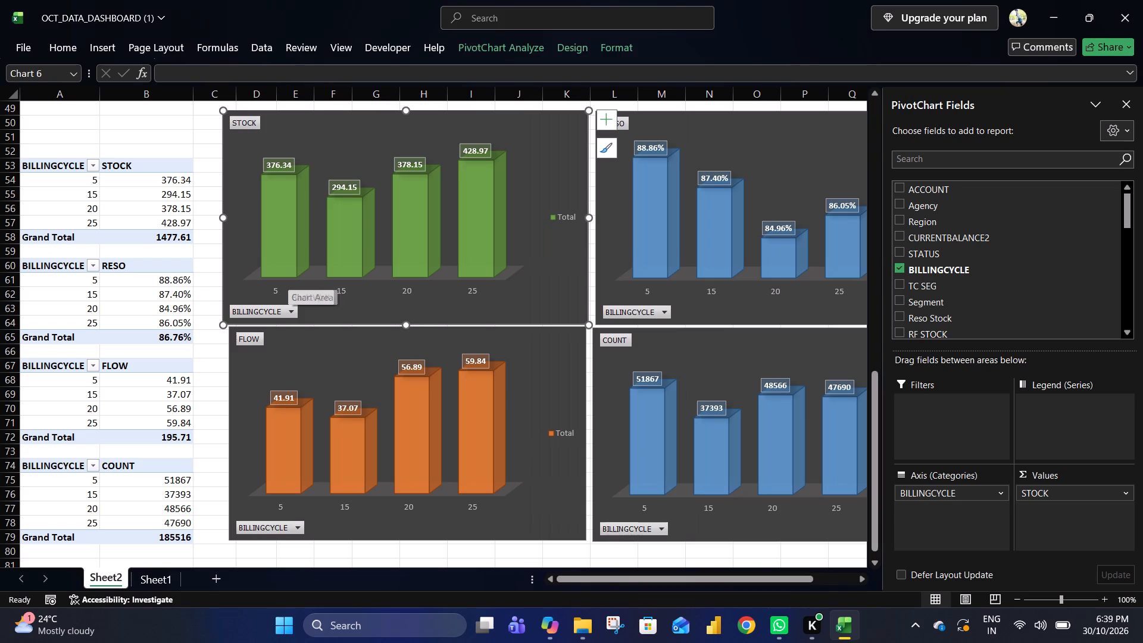
# Delete the duplicated STOCK, RESO, FLOW and COUNT pivot tables beside the copied charts, clearing A53:B80.
pyautogui.click(195, 188)
pyautogui.press('Left')
pyautogui.press('Up')
pyautogui.press('Up')
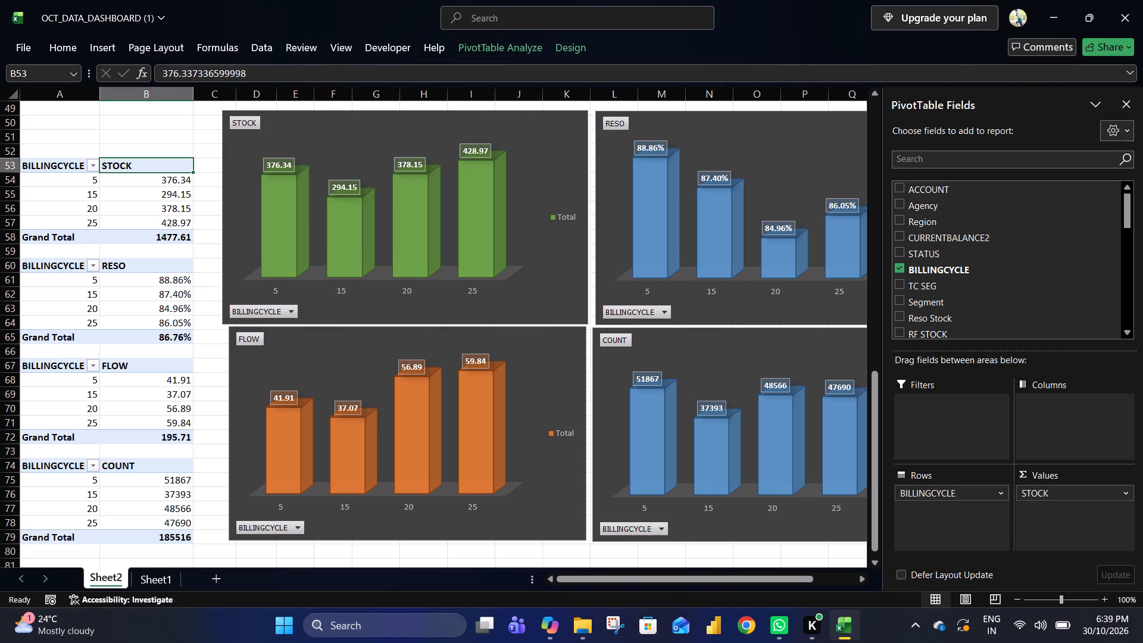
pyautogui.hotkey('shift', 'Left')
pyautogui.hotkey('shift', 'Left')
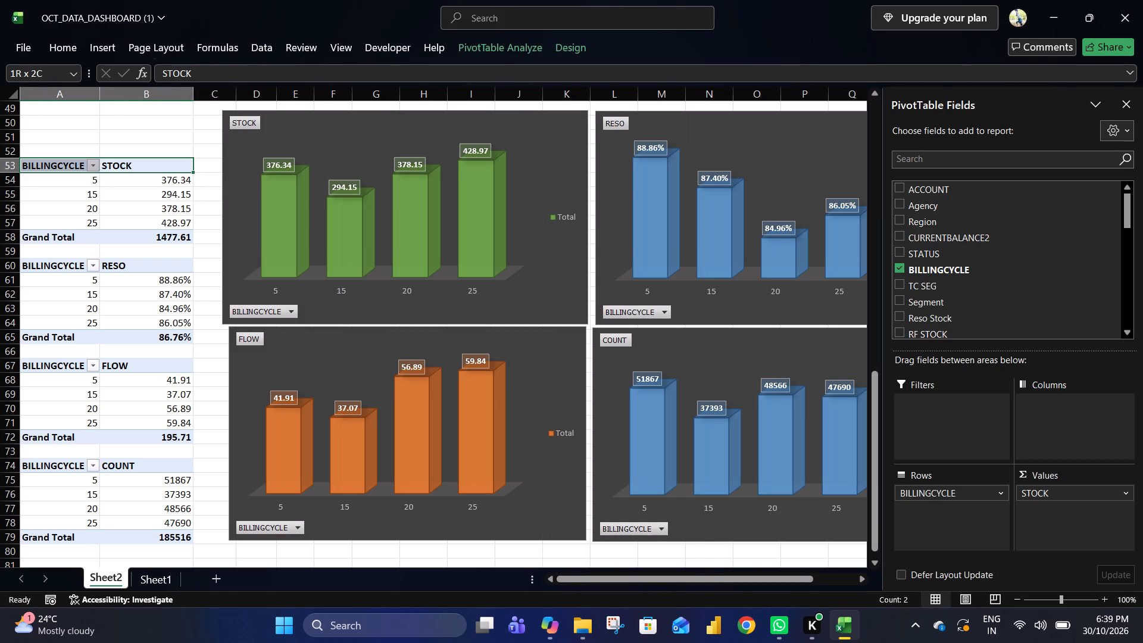
pyautogui.hotkey('shift', 'Down')
pyautogui.hotkey('shift', 'Down')
pyautogui.hotkey('shift', 'Down')
pyautogui.hotkey('shift', 'Down')
pyautogui.hotkey('shift', 'Down')
pyautogui.hotkey('shift', 'Down')
pyautogui.hotkey('shift', 'Down')
pyautogui.hotkey('shift', 'Down')
pyautogui.hotkey('shift', 'Down')
pyautogui.hotkey('shift', 'Down')
pyautogui.hotkey('shift', 'Down')
pyautogui.hotkey('shift', 'Down')
pyautogui.hotkey('shift', 'Down')
pyautogui.hotkey('shift', 'Down')
pyautogui.hotkey('shift', 'Down')
pyautogui.hotkey('shift', 'Down')
pyautogui.hotkey('shift', 'Down')
pyautogui.hotkey('shift', 'Down')
pyautogui.hotkey('shift', 'Down')
pyautogui.hotkey('shift', 'Down')
pyautogui.hotkey('shift', 'Down')
pyautogui.hotkey('shift', 'Down')
pyautogui.hotkey('shift', 'Down')
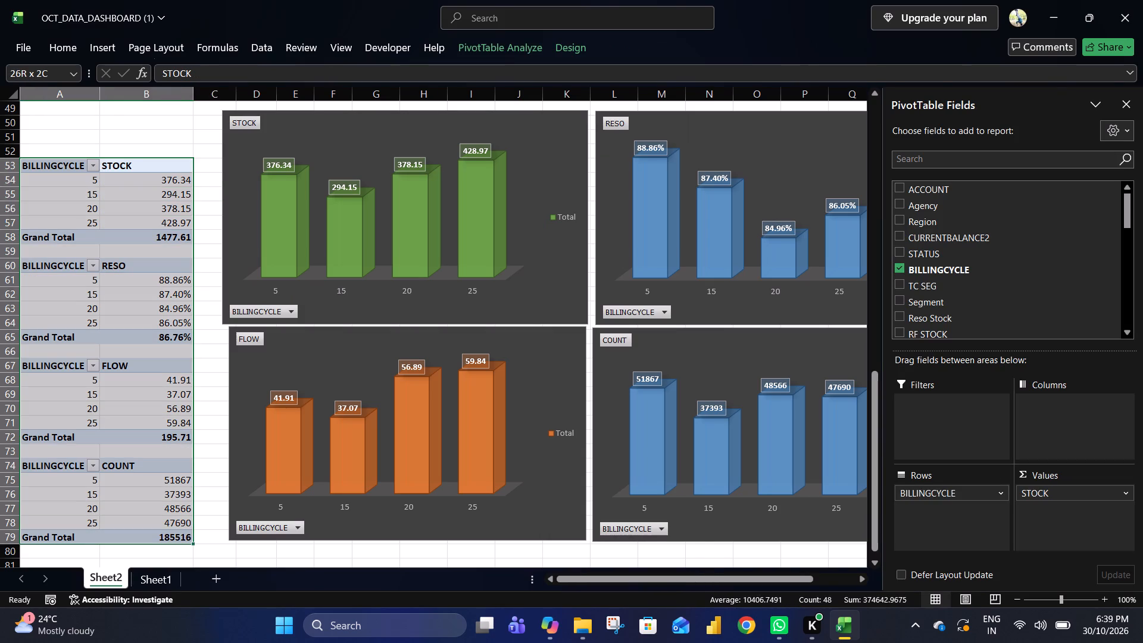
pyautogui.hotkey('shift', 'Down')
pyautogui.press('Delete')
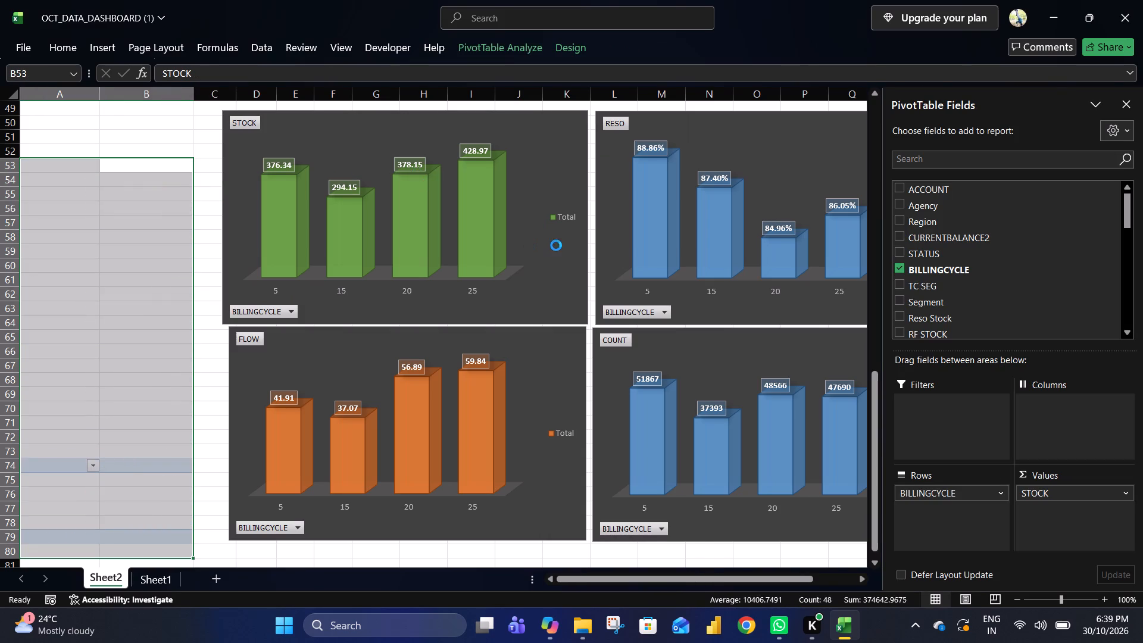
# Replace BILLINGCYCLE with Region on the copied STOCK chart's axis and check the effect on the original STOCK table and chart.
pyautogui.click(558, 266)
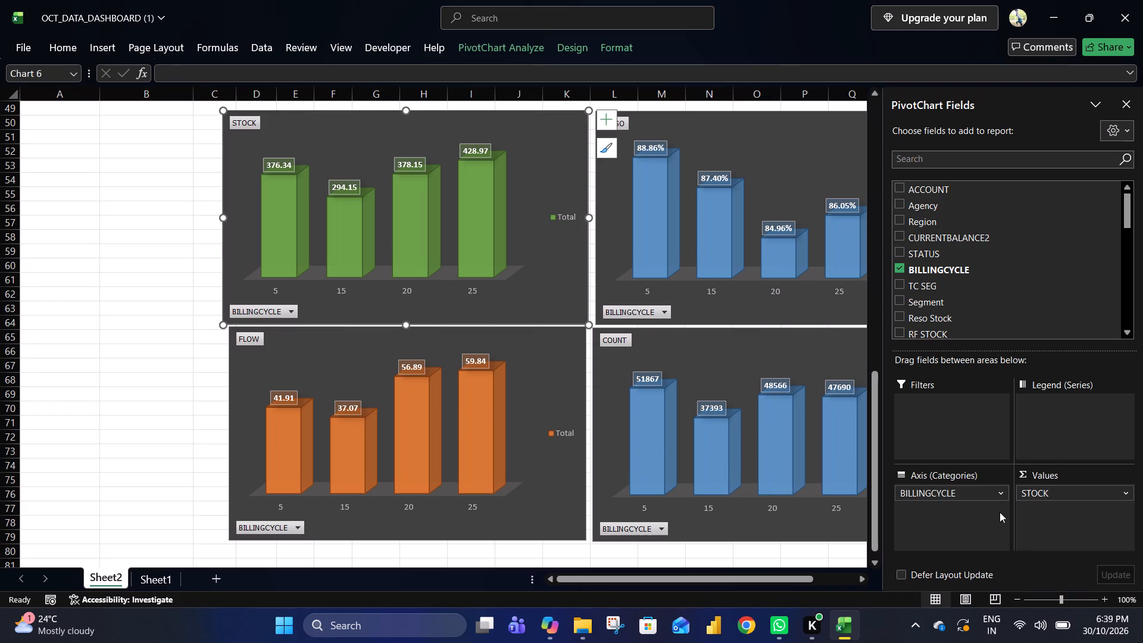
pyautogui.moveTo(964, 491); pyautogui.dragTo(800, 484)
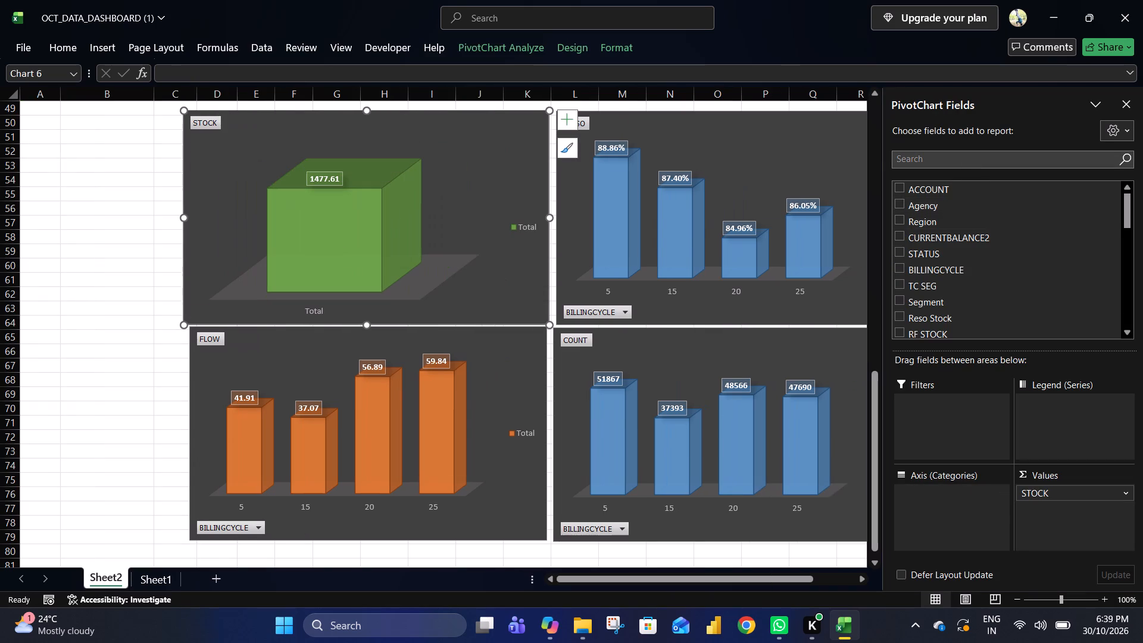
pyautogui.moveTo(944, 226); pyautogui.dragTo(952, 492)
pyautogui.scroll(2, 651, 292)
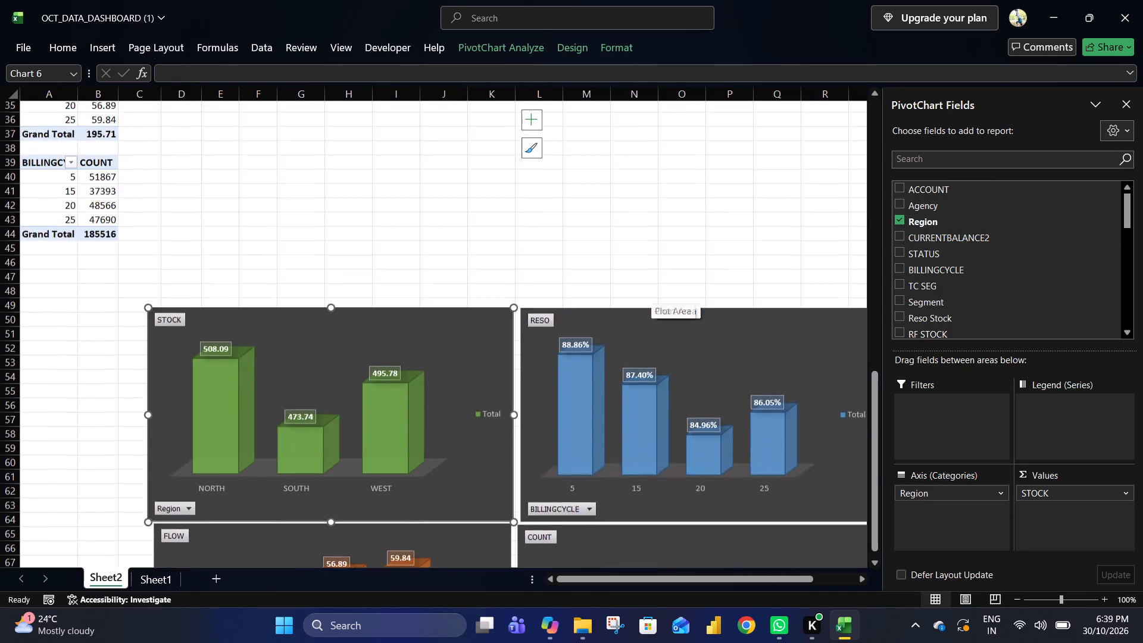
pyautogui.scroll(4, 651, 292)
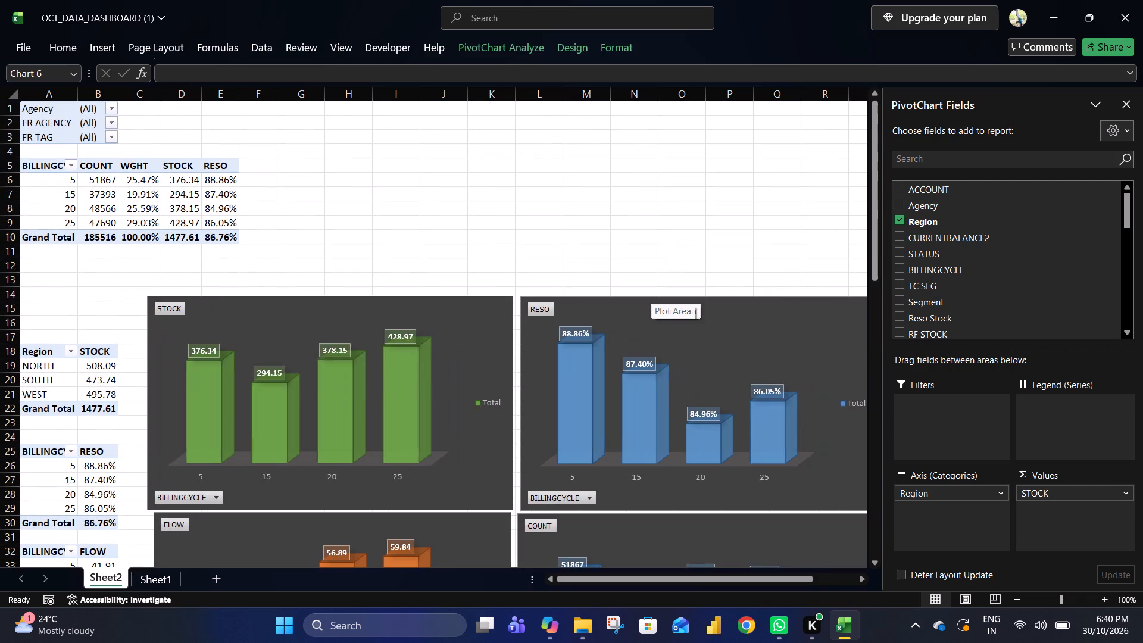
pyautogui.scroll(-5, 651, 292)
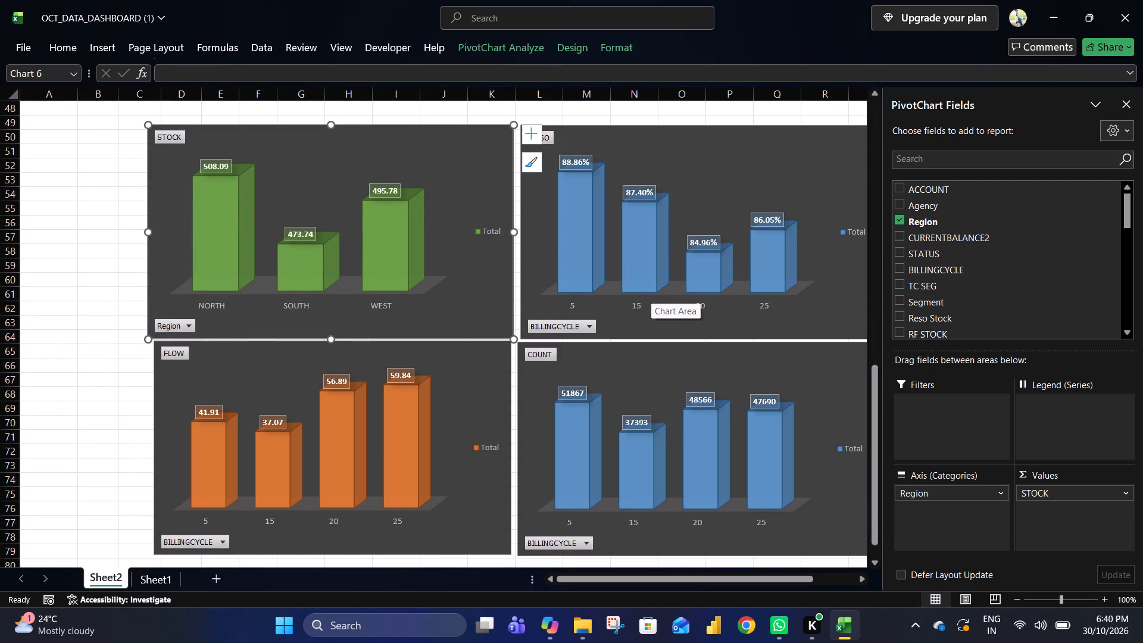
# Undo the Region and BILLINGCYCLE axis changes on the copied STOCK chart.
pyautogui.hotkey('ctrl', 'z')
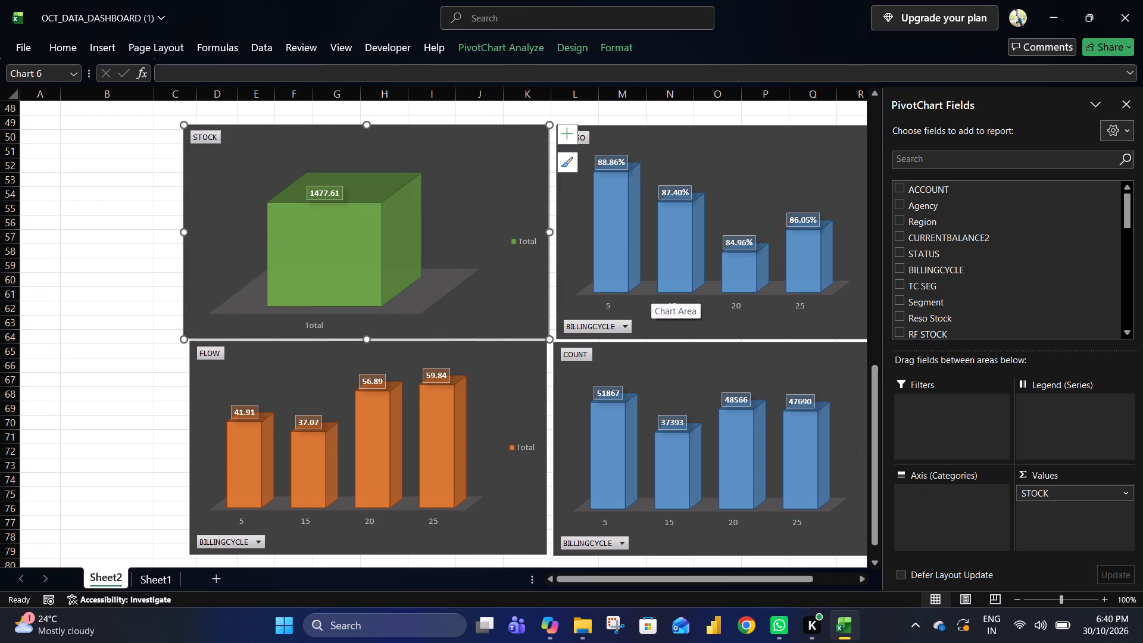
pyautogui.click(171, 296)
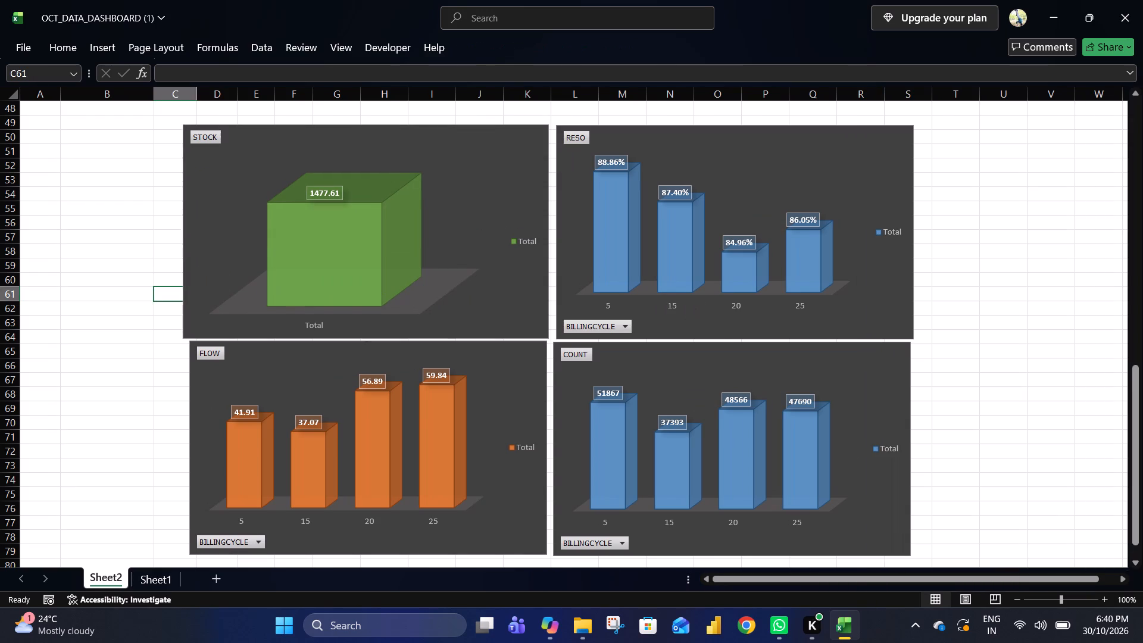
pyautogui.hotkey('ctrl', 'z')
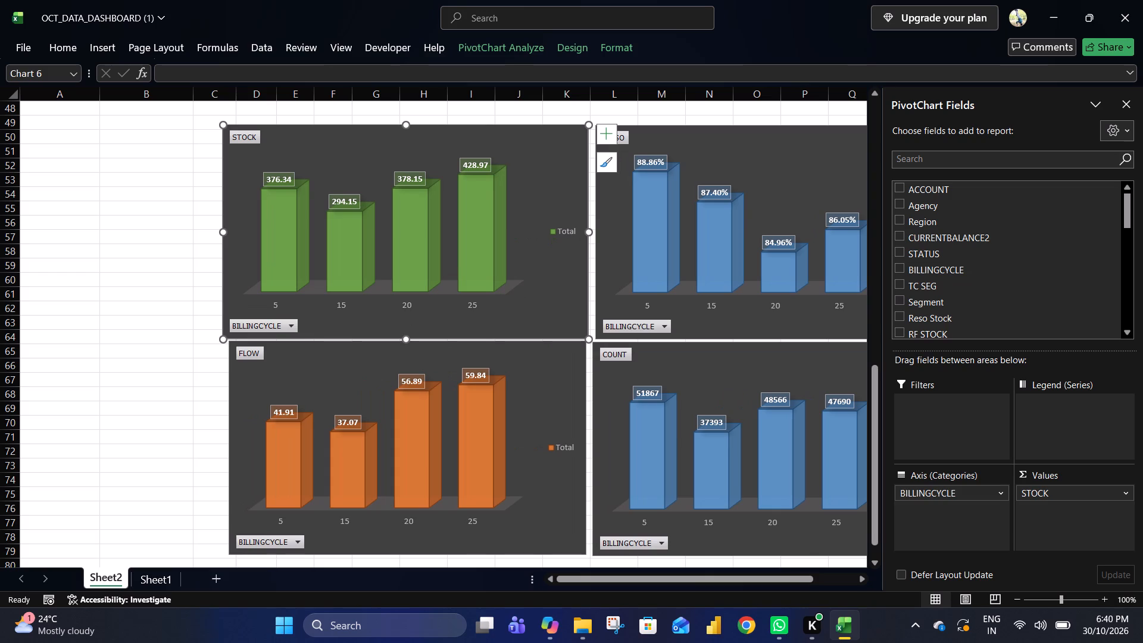
# Compare the original pivot tables and charts with the copied charts below them.
pyautogui.scroll(2, 364, 271)
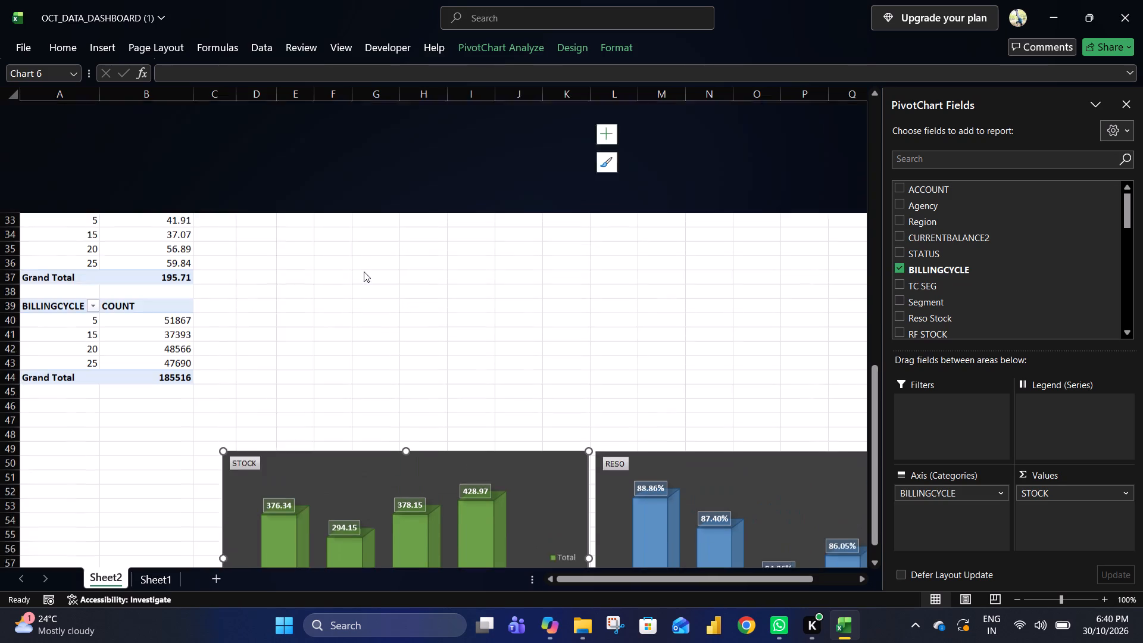
pyautogui.scroll(1, 364, 271)
pyautogui.scroll(-6, 364, 271)
pyautogui.scroll(2, 364, 271)
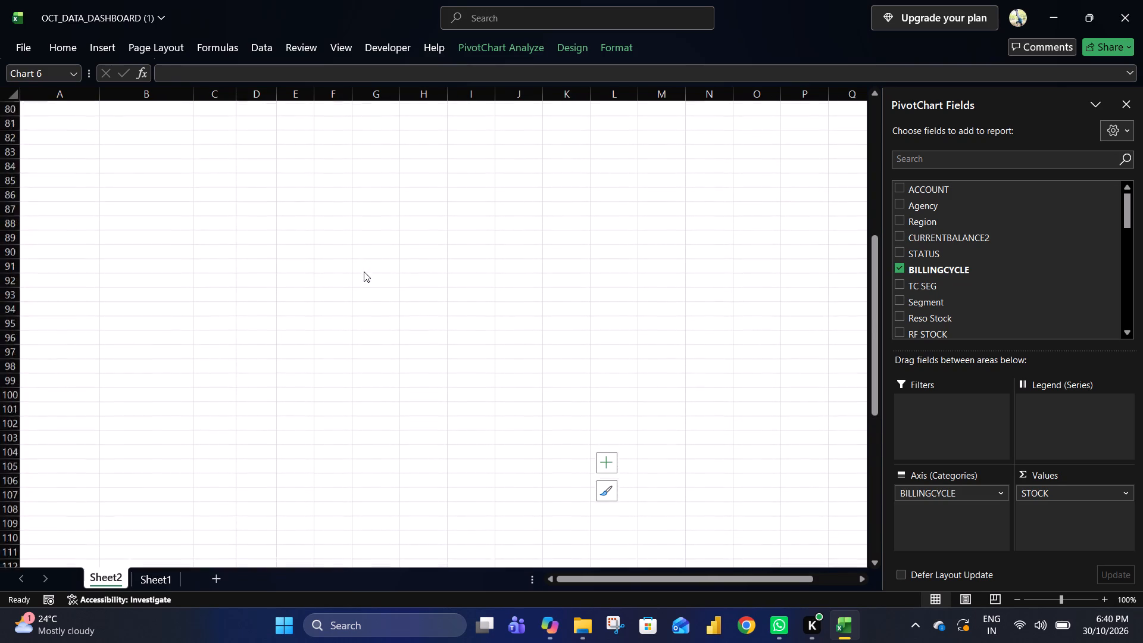
pyautogui.scroll(7, 364, 271)
pyautogui.scroll(-2, 364, 271)
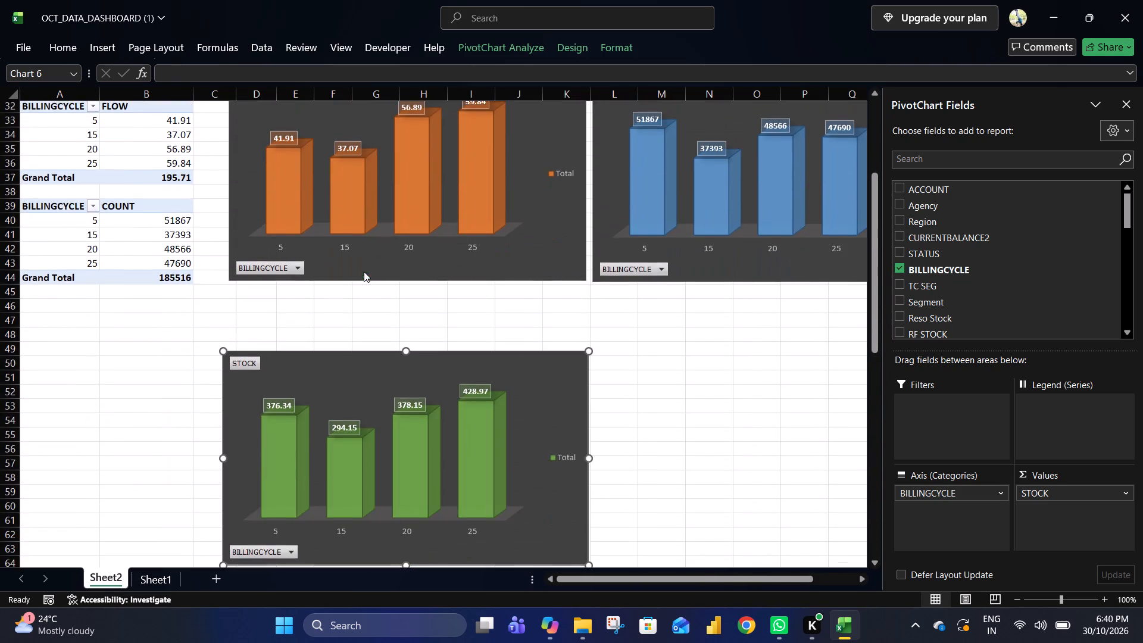
pyautogui.scroll(-2, 364, 271)
# Inspect the copied STOCK chart's PivotTable data, alt text and display options, leaving them unmodified.
pyautogui.click(563, 296)
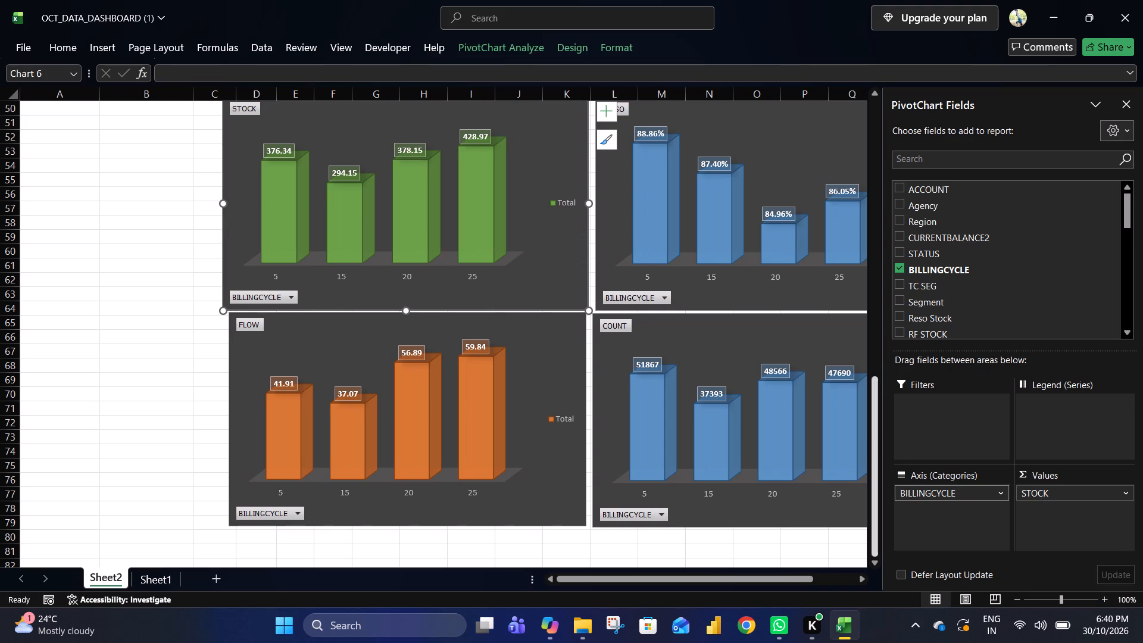
pyautogui.scroll(1, 591, 360)
pyautogui.rightClick(549, 314)
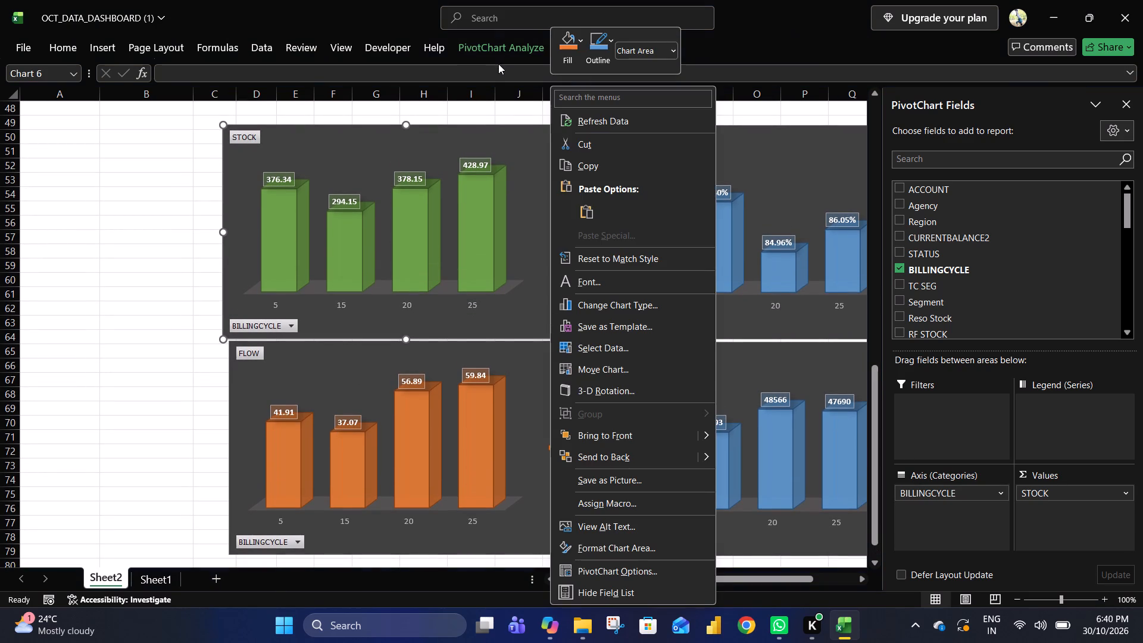
pyautogui.click(494, 40)
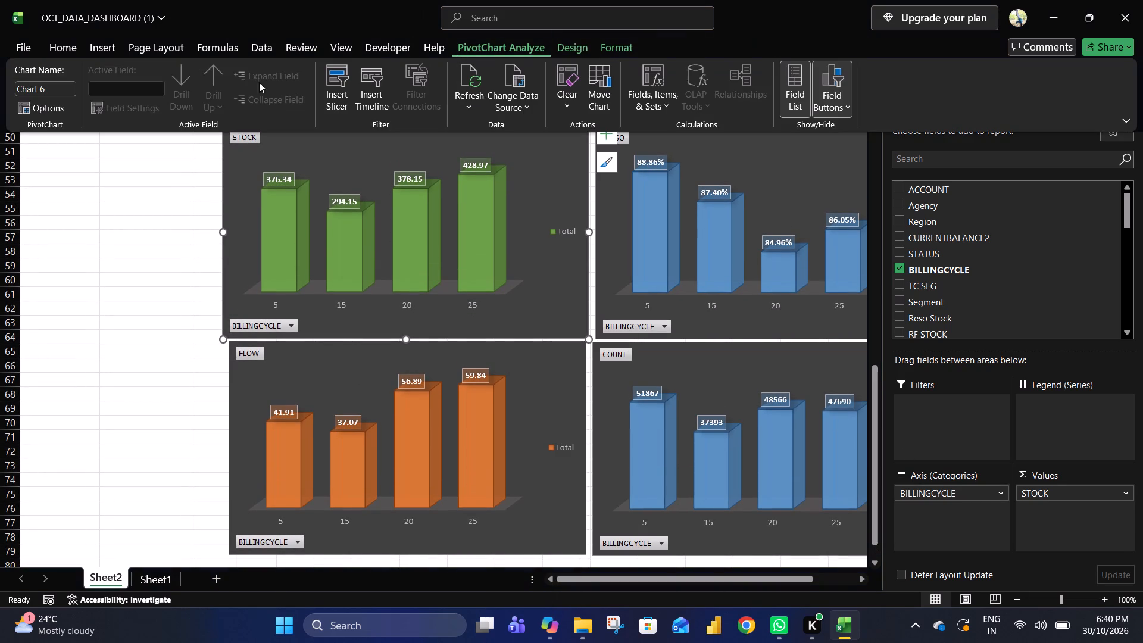
pyautogui.click(56, 92)
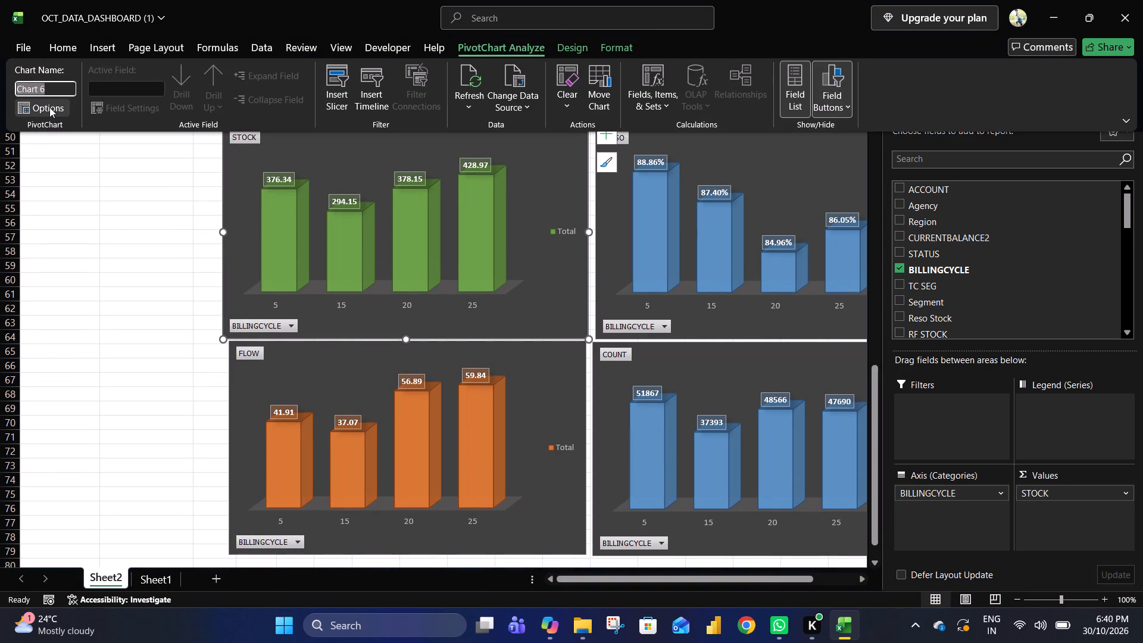
pyautogui.click(49, 107)
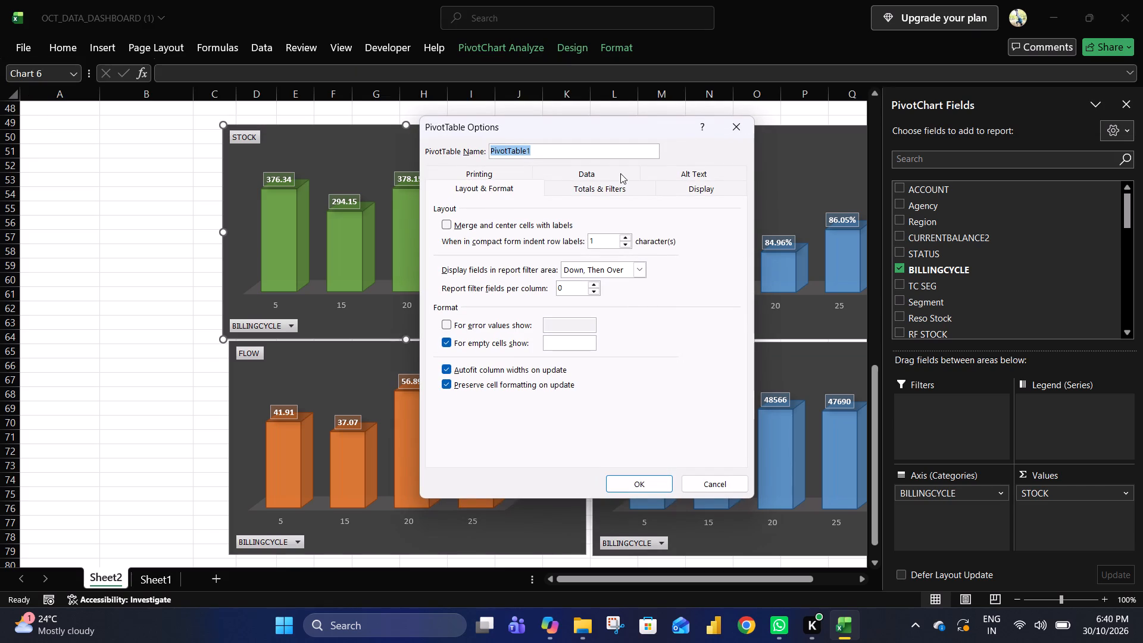
pyautogui.click(602, 176)
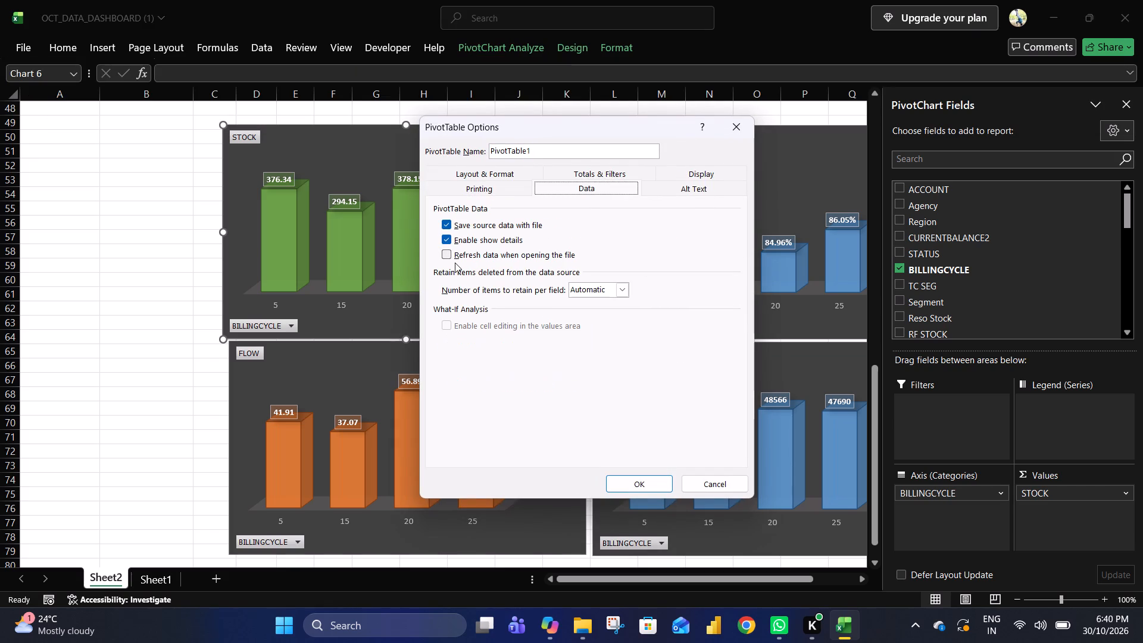
pyautogui.click(626, 293)
pyautogui.click(676, 331)
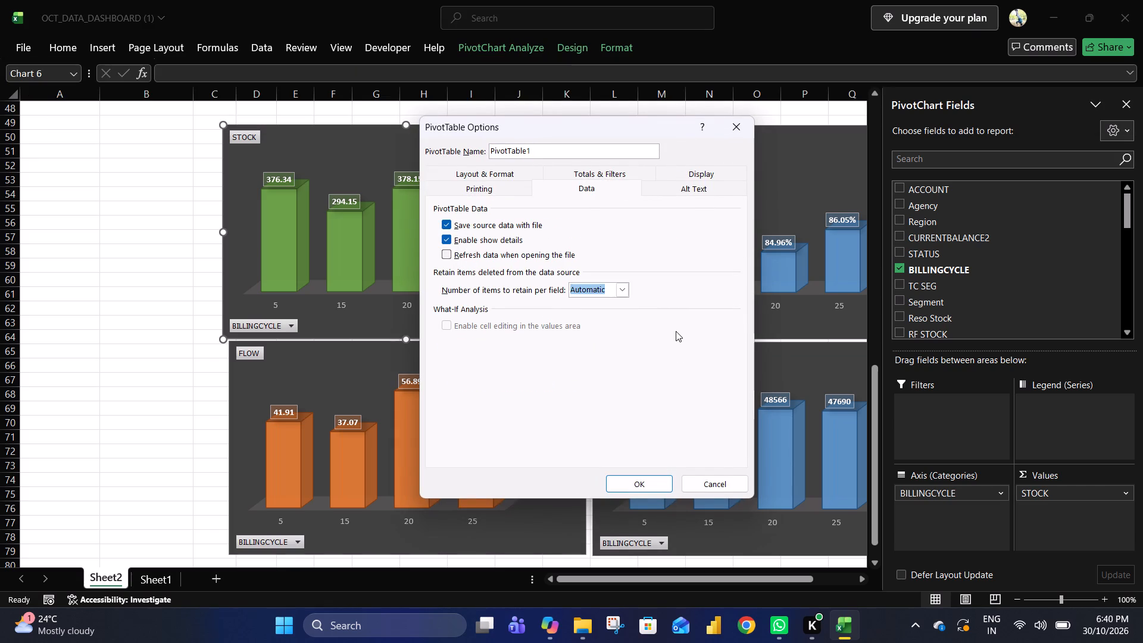
pyautogui.click(684, 193)
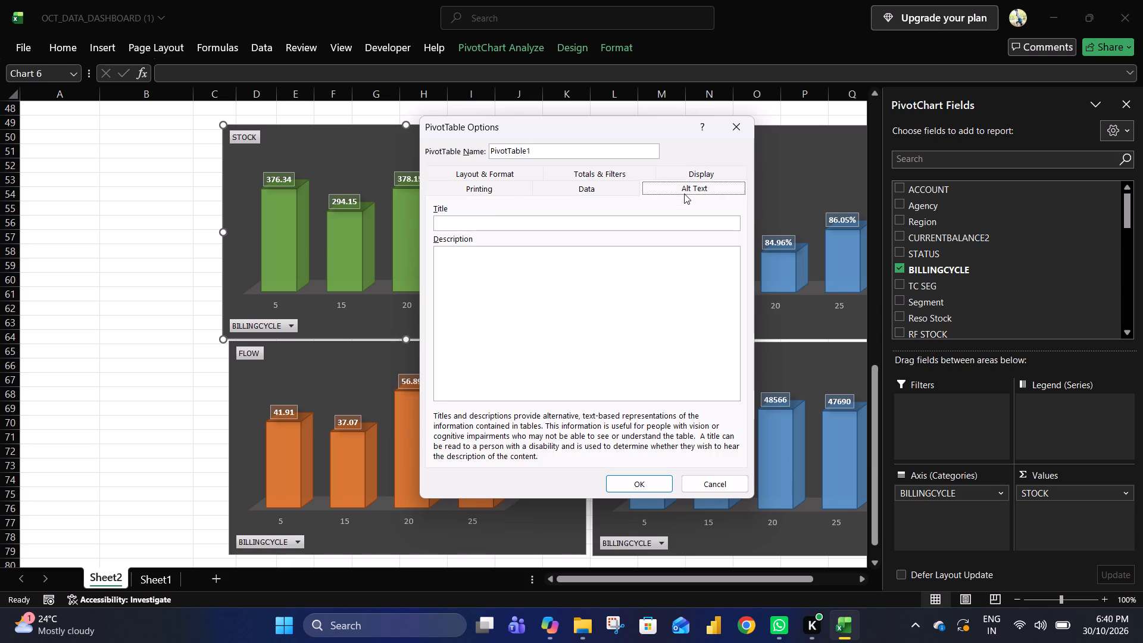
pyautogui.click(695, 177)
pyautogui.click(702, 480)
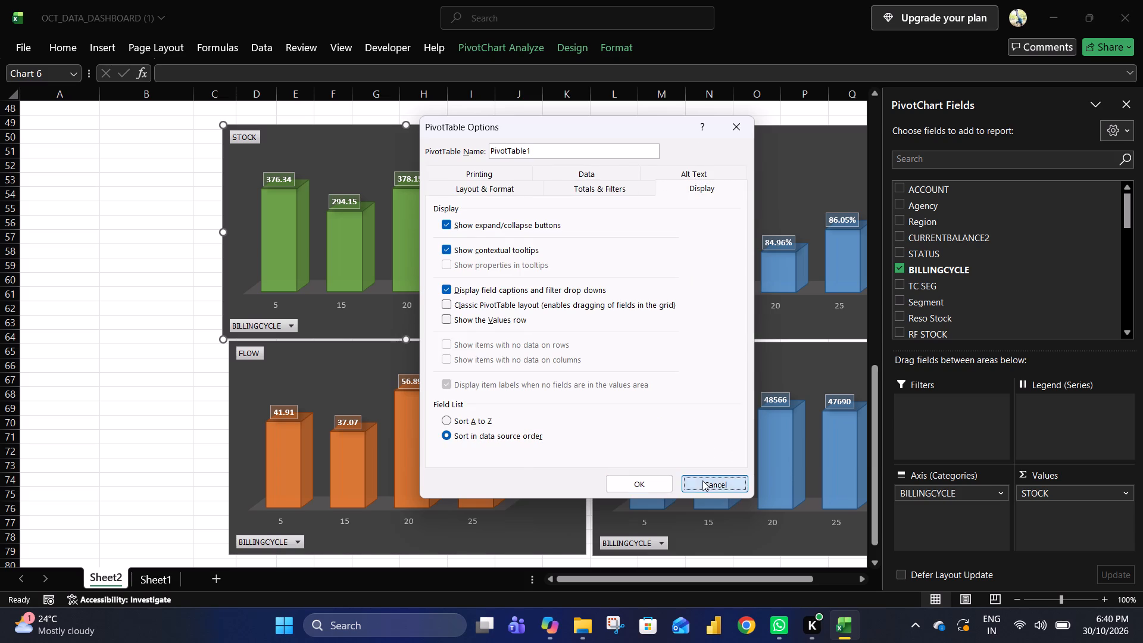
# Delete the four copied STOCK, RESO, FLOW and COUNT charts below the original set.
pyautogui.scroll(3, 579, 385)
pyautogui.scroll(-1, 579, 385)
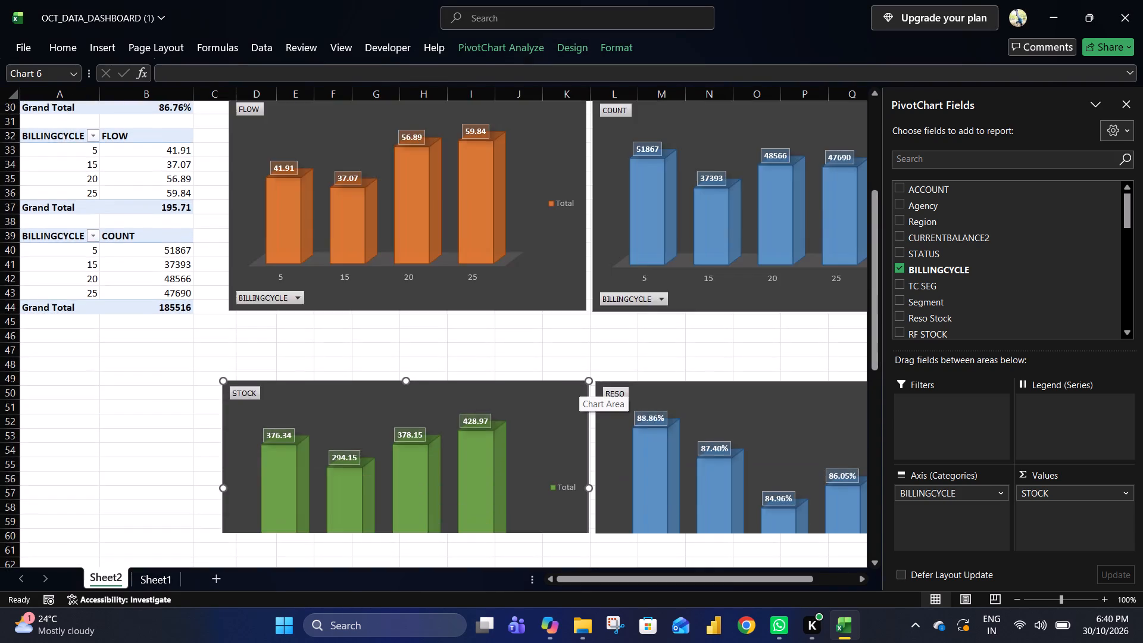
pyautogui.scroll(3, 579, 385)
pyautogui.scroll(-2, 579, 385)
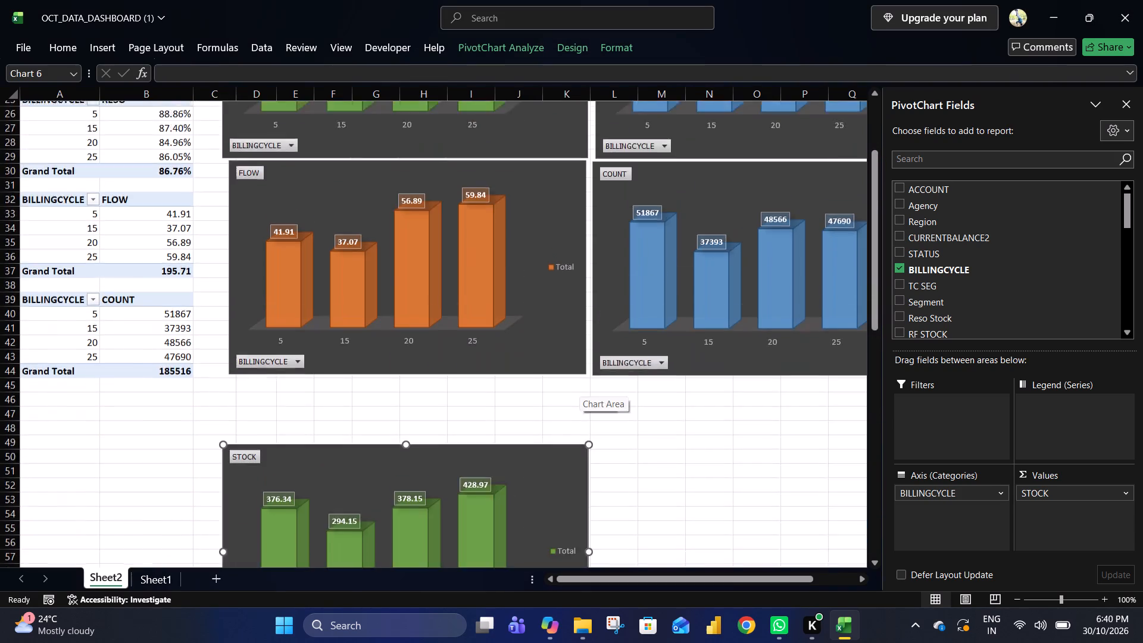
pyautogui.scroll(-2, 579, 385)
pyautogui.scroll(-2, 560, 480)
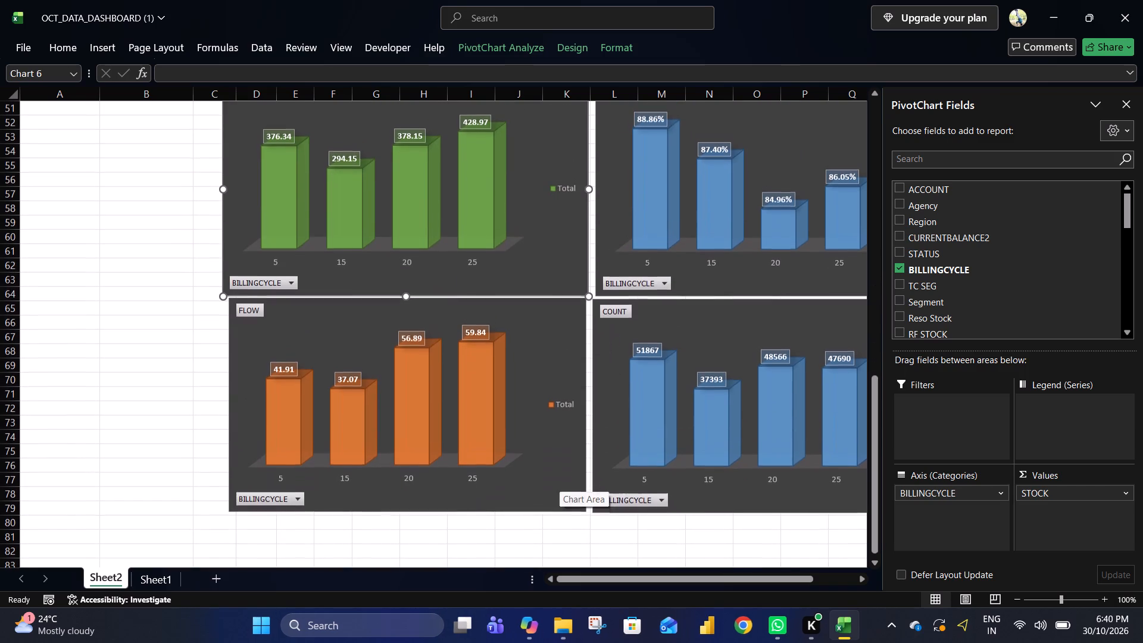
pyautogui.click(555, 259)
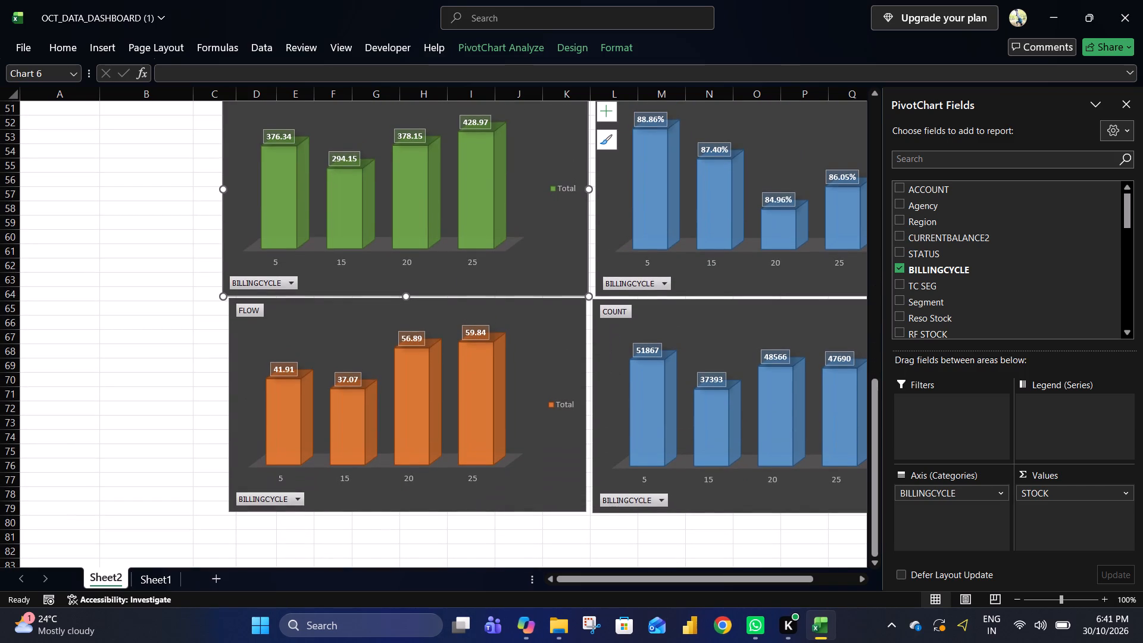
pyautogui.keyDown('ctrl'); pyautogui.click(665, 271); pyautogui.keyUp('ctrl')
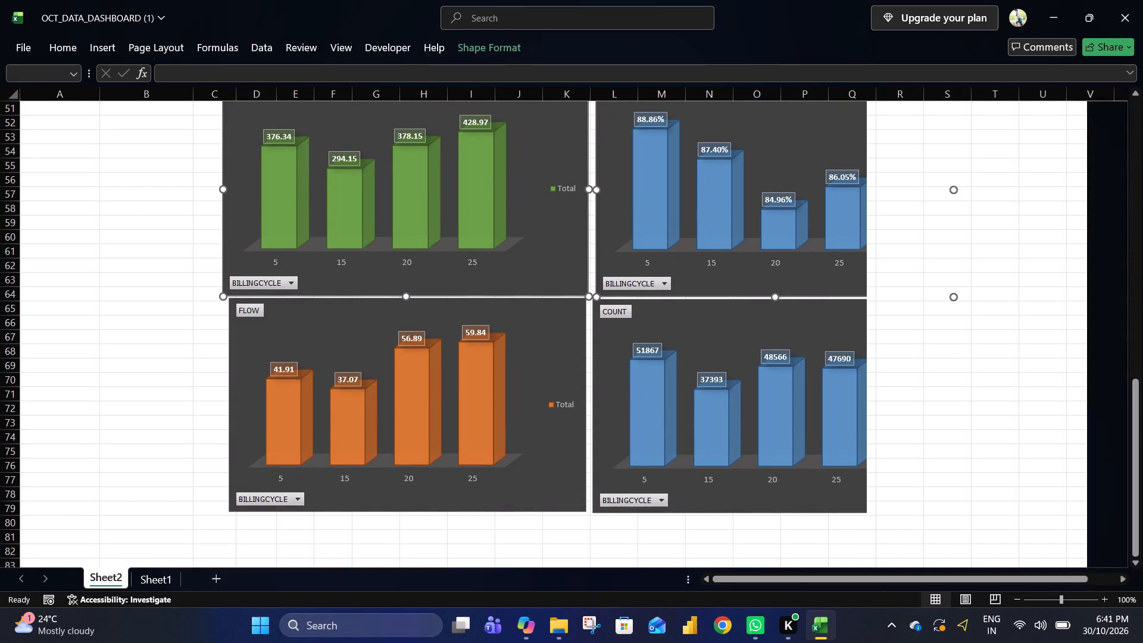
pyautogui.keyDown('ctrl'); pyautogui.click(679, 326); pyautogui.keyUp('ctrl')
pyautogui.keyDown('ctrl'); pyautogui.click(569, 328); pyautogui.keyUp('ctrl')
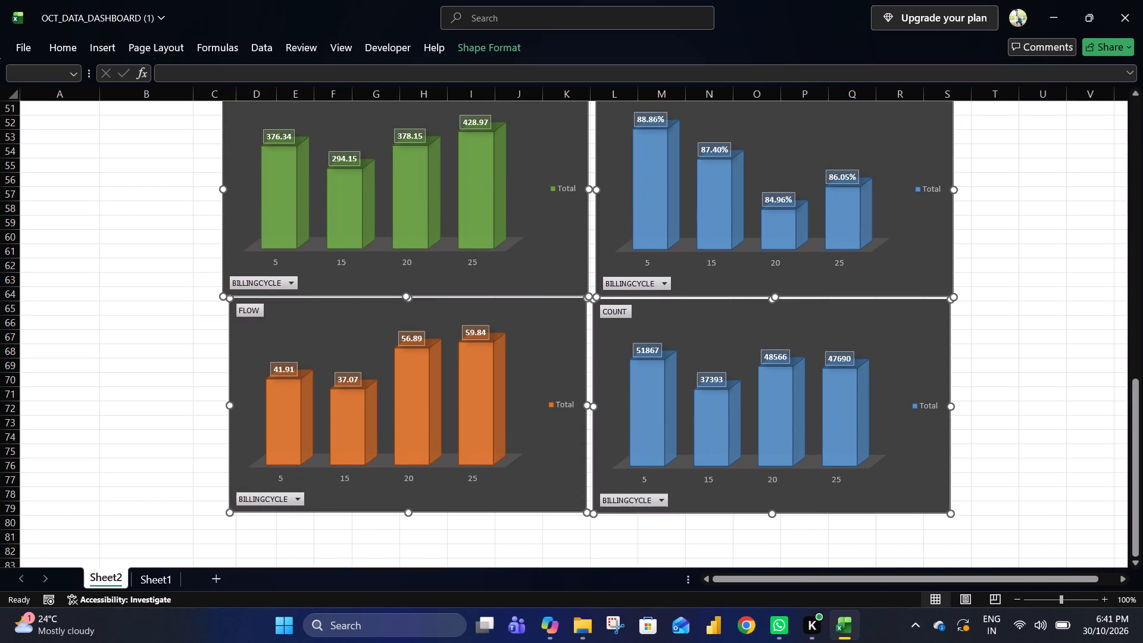
pyautogui.press('Delete')
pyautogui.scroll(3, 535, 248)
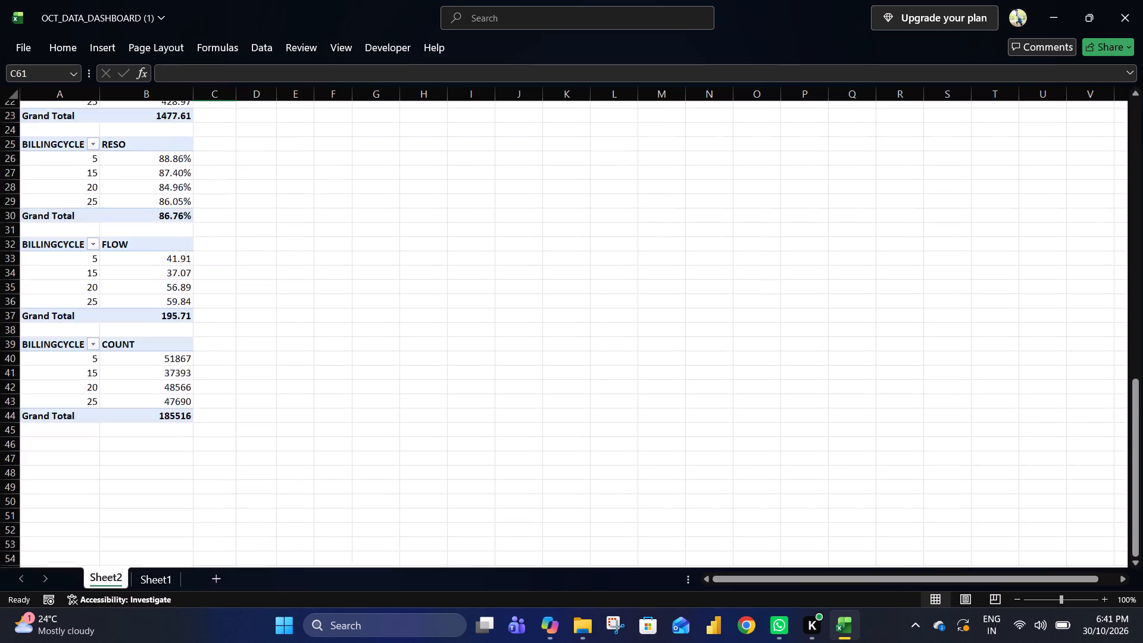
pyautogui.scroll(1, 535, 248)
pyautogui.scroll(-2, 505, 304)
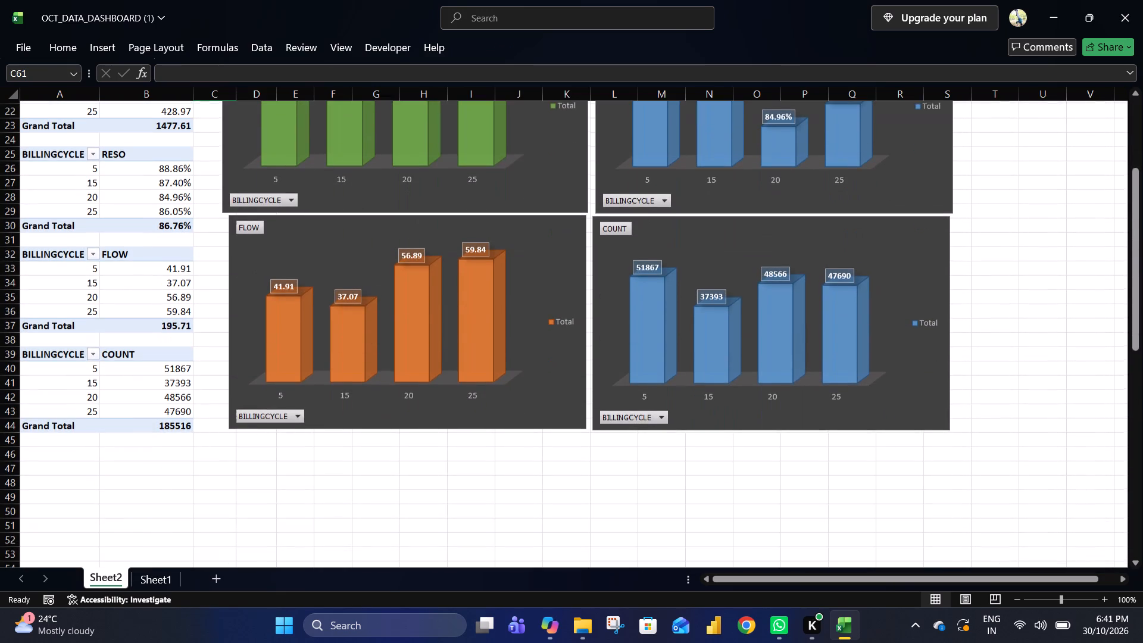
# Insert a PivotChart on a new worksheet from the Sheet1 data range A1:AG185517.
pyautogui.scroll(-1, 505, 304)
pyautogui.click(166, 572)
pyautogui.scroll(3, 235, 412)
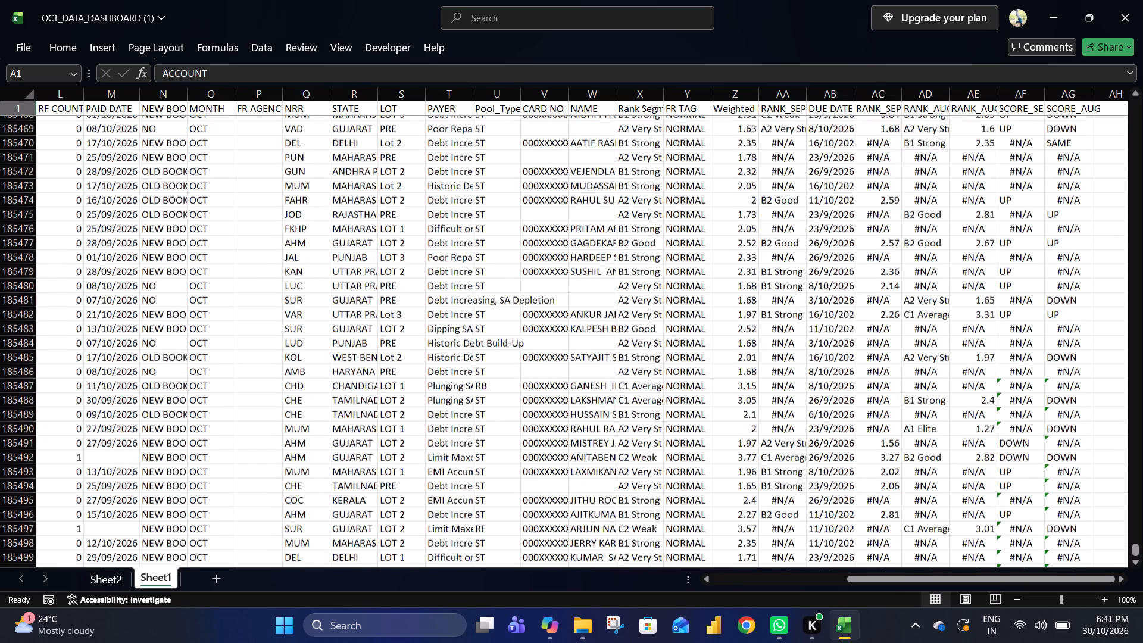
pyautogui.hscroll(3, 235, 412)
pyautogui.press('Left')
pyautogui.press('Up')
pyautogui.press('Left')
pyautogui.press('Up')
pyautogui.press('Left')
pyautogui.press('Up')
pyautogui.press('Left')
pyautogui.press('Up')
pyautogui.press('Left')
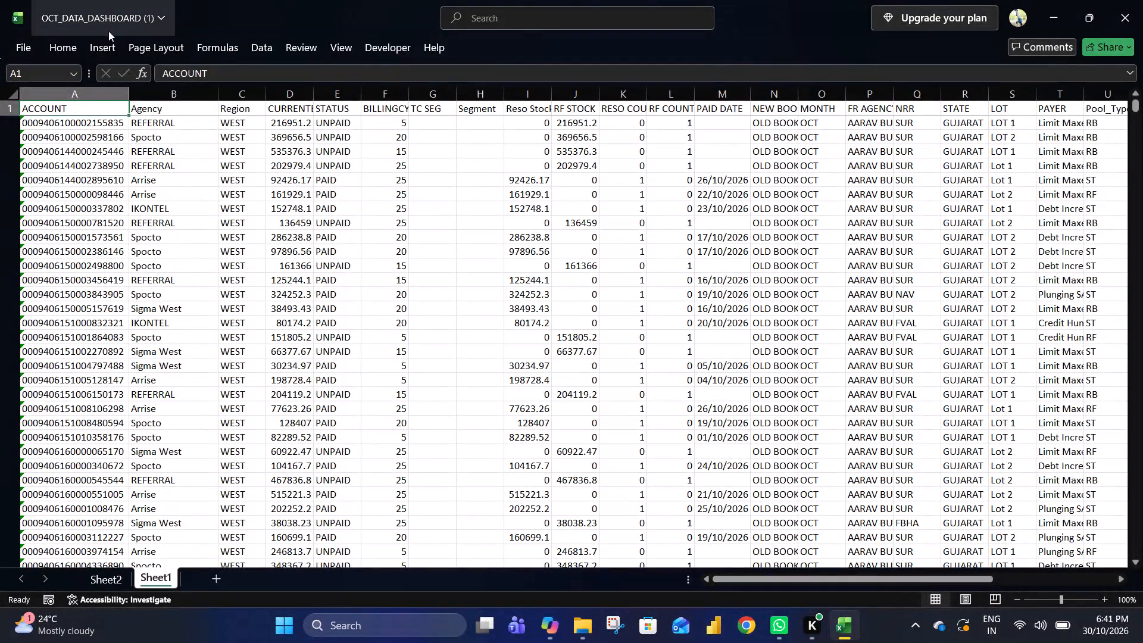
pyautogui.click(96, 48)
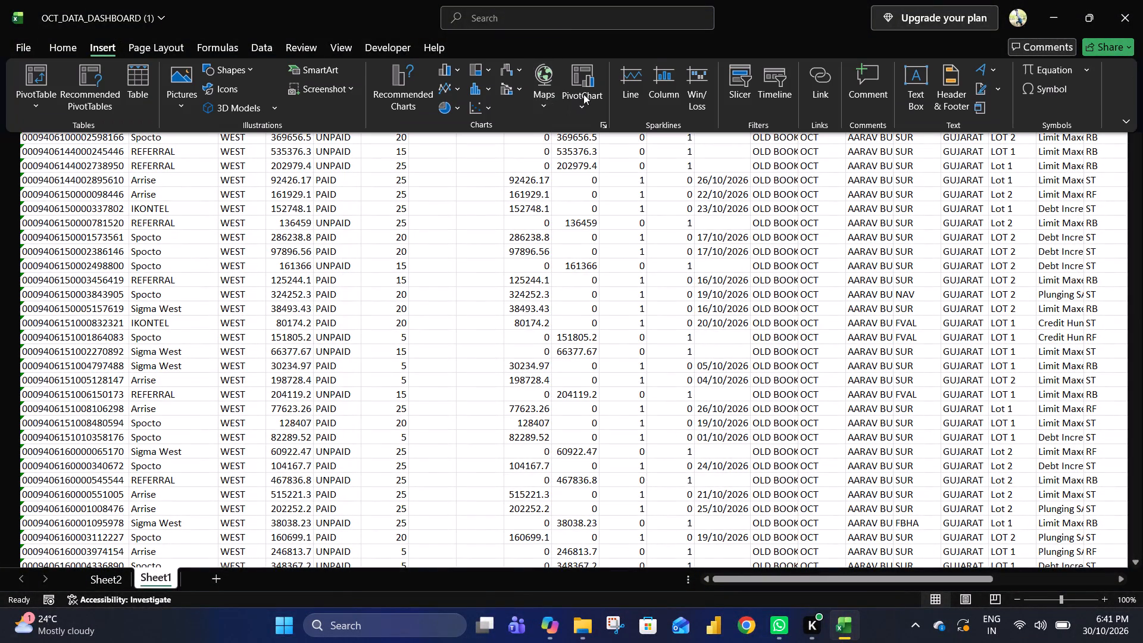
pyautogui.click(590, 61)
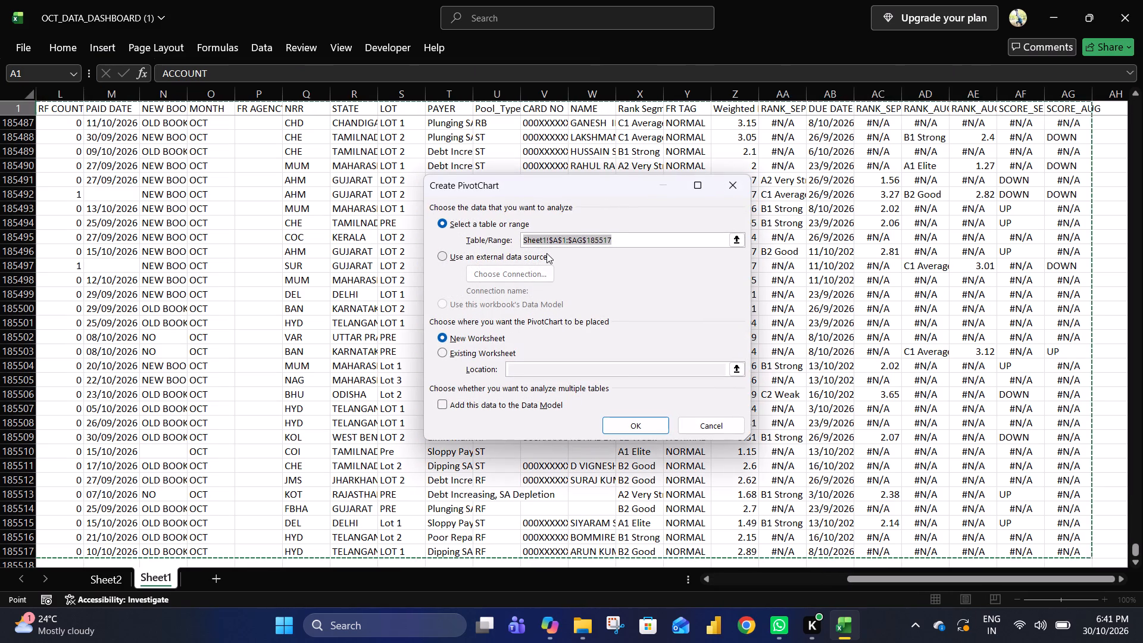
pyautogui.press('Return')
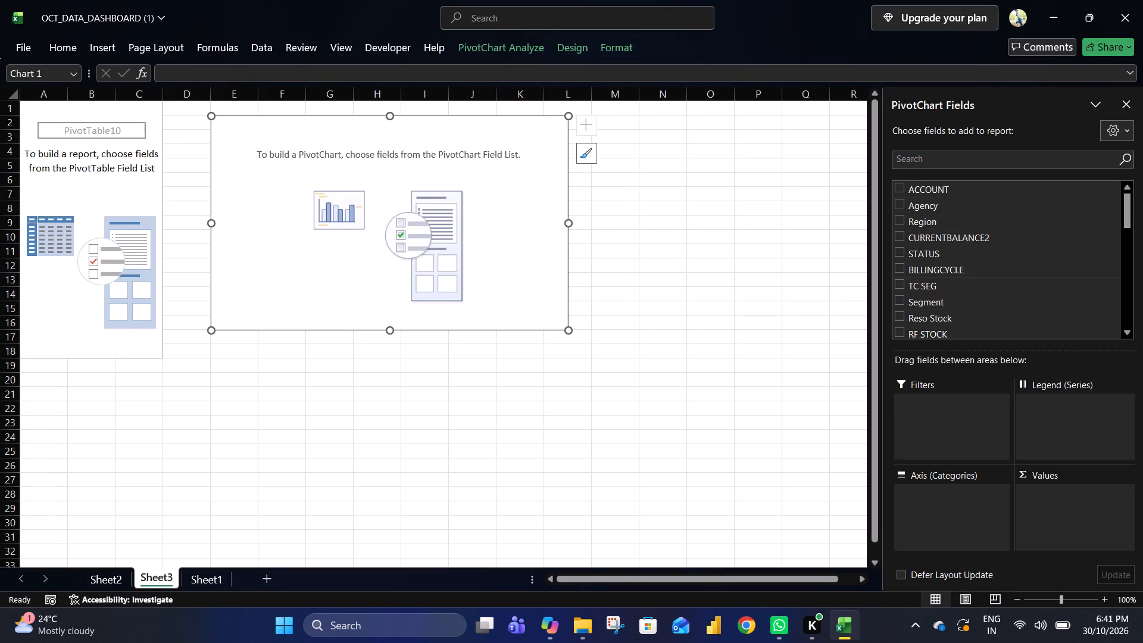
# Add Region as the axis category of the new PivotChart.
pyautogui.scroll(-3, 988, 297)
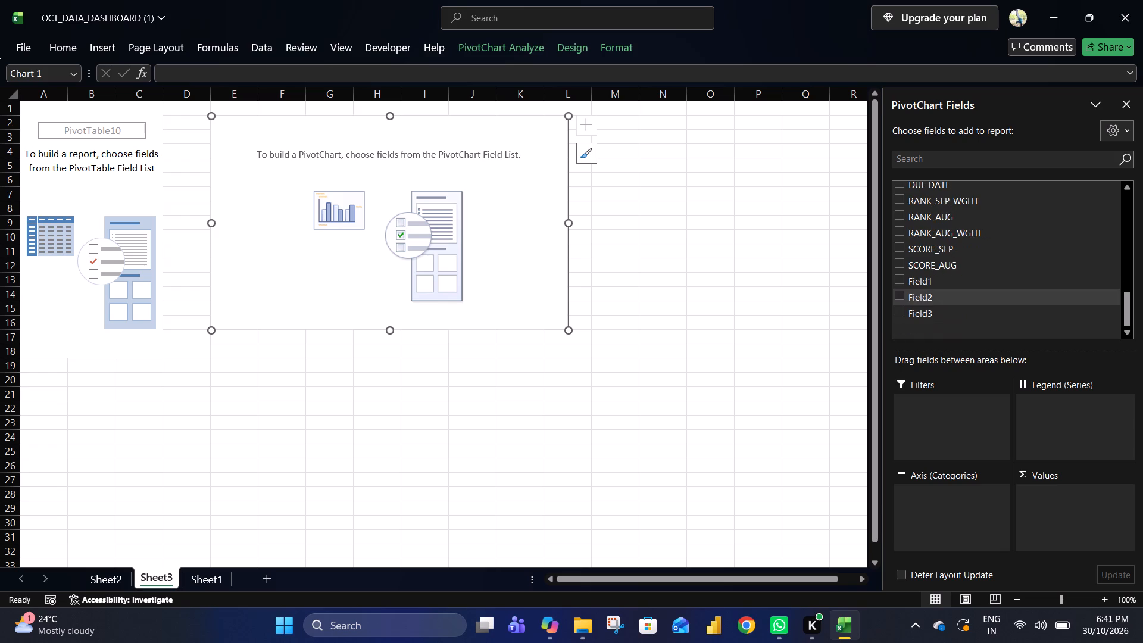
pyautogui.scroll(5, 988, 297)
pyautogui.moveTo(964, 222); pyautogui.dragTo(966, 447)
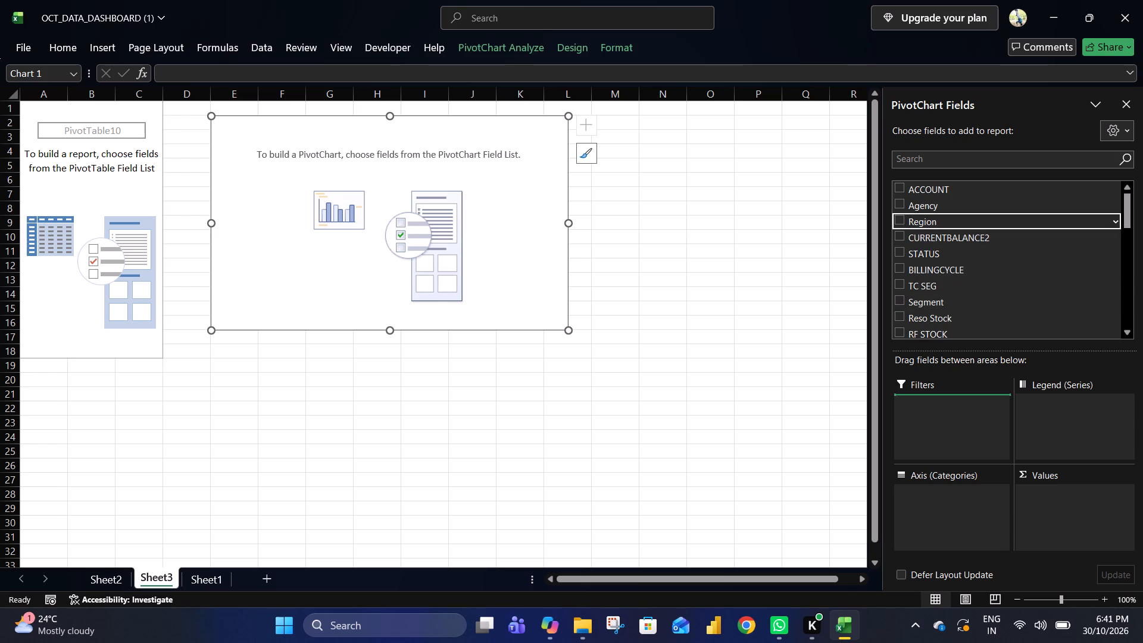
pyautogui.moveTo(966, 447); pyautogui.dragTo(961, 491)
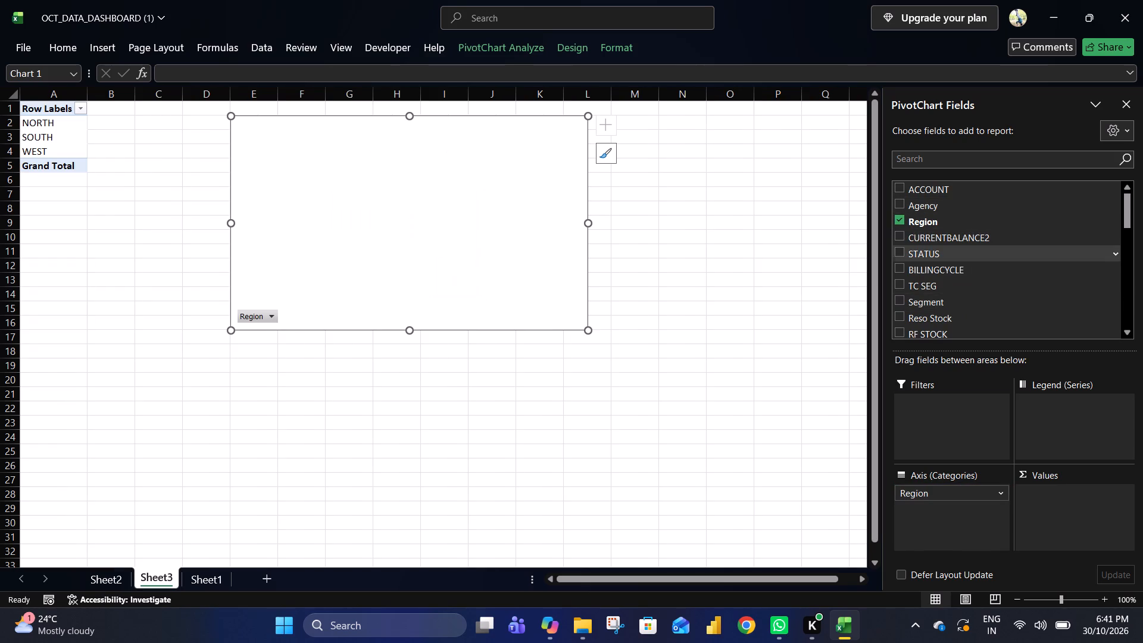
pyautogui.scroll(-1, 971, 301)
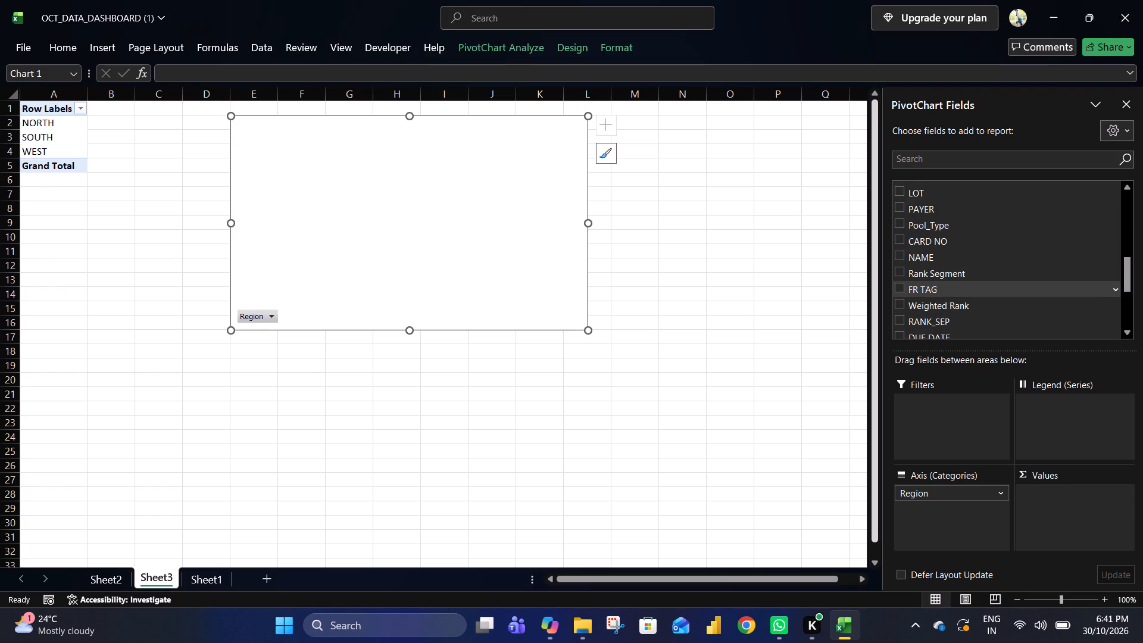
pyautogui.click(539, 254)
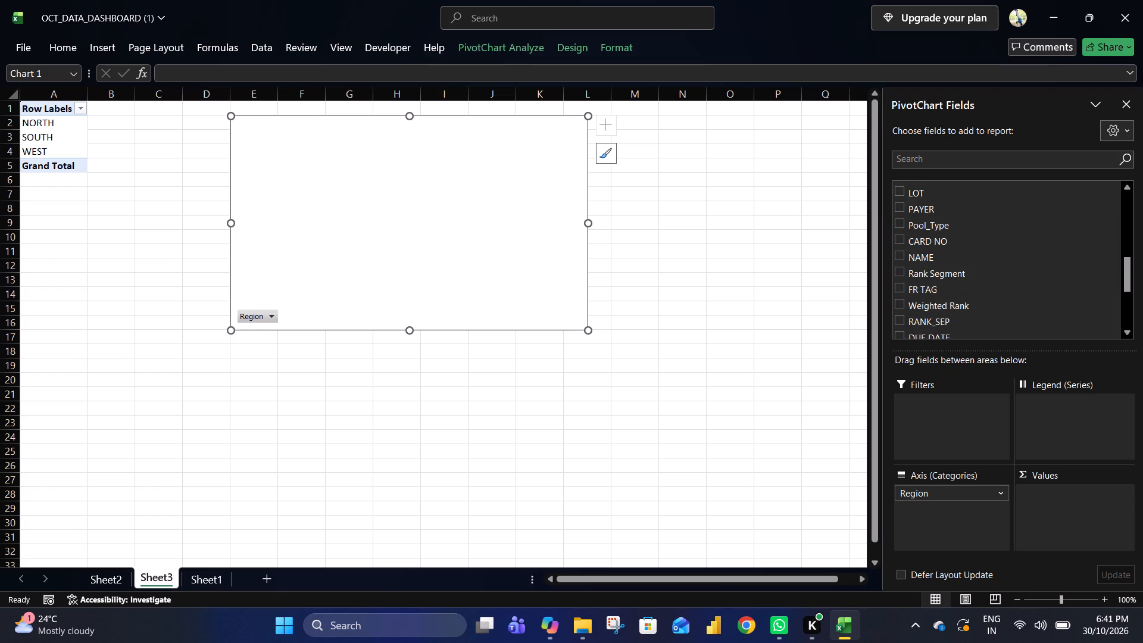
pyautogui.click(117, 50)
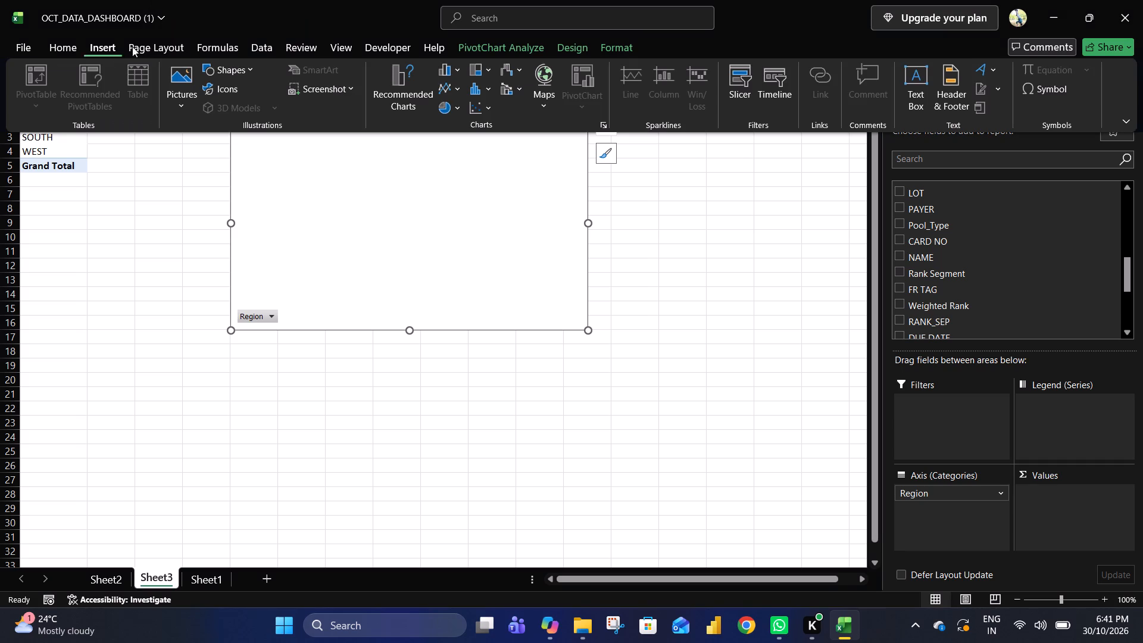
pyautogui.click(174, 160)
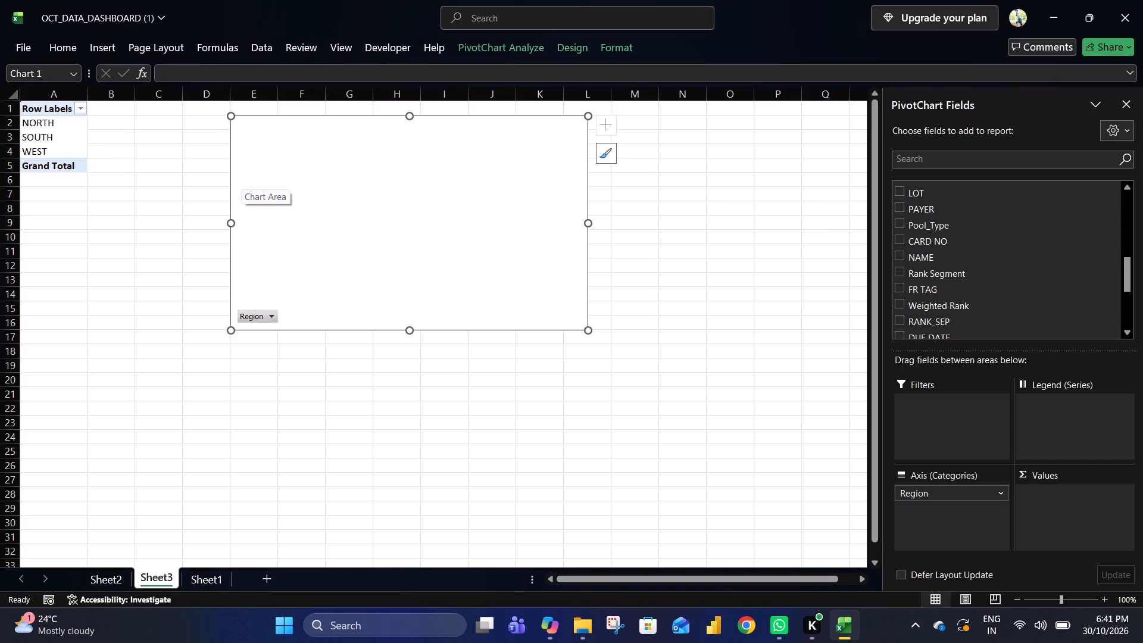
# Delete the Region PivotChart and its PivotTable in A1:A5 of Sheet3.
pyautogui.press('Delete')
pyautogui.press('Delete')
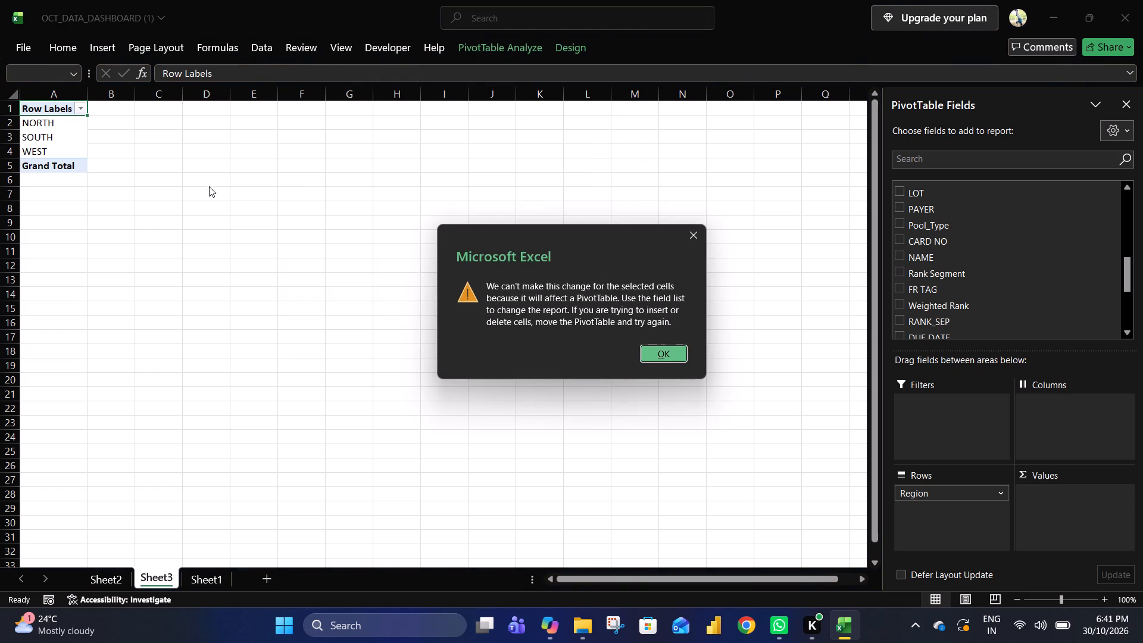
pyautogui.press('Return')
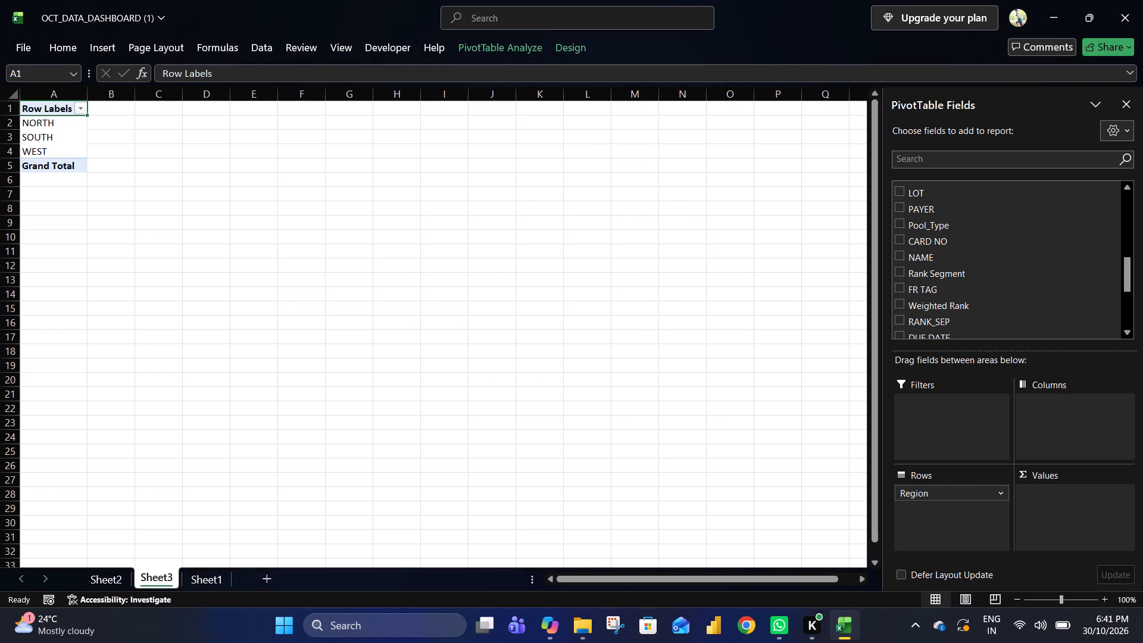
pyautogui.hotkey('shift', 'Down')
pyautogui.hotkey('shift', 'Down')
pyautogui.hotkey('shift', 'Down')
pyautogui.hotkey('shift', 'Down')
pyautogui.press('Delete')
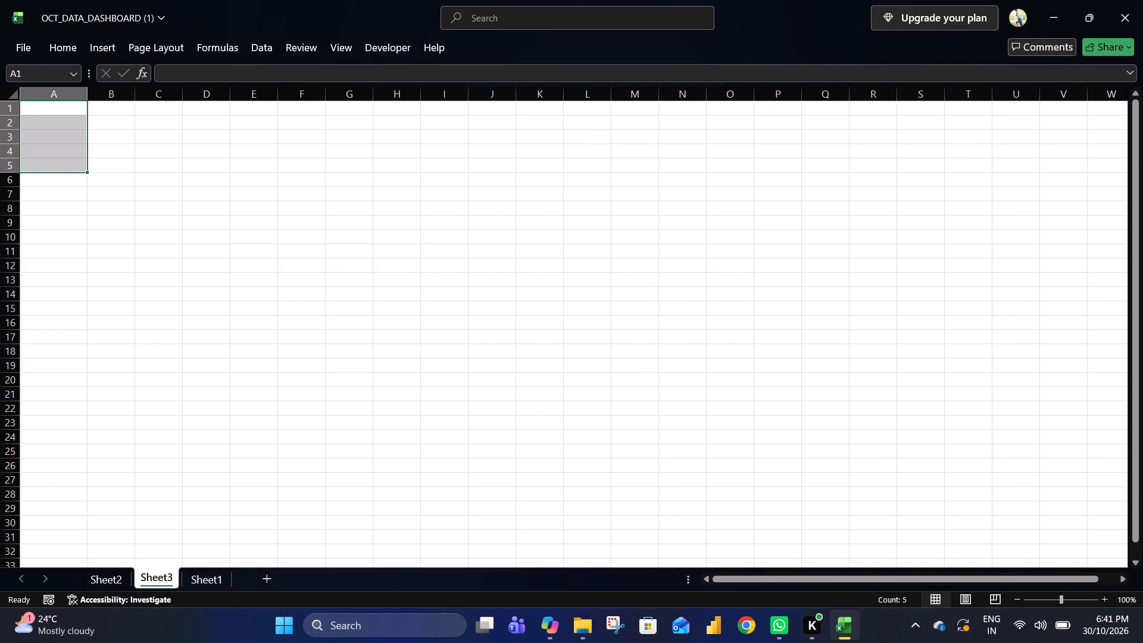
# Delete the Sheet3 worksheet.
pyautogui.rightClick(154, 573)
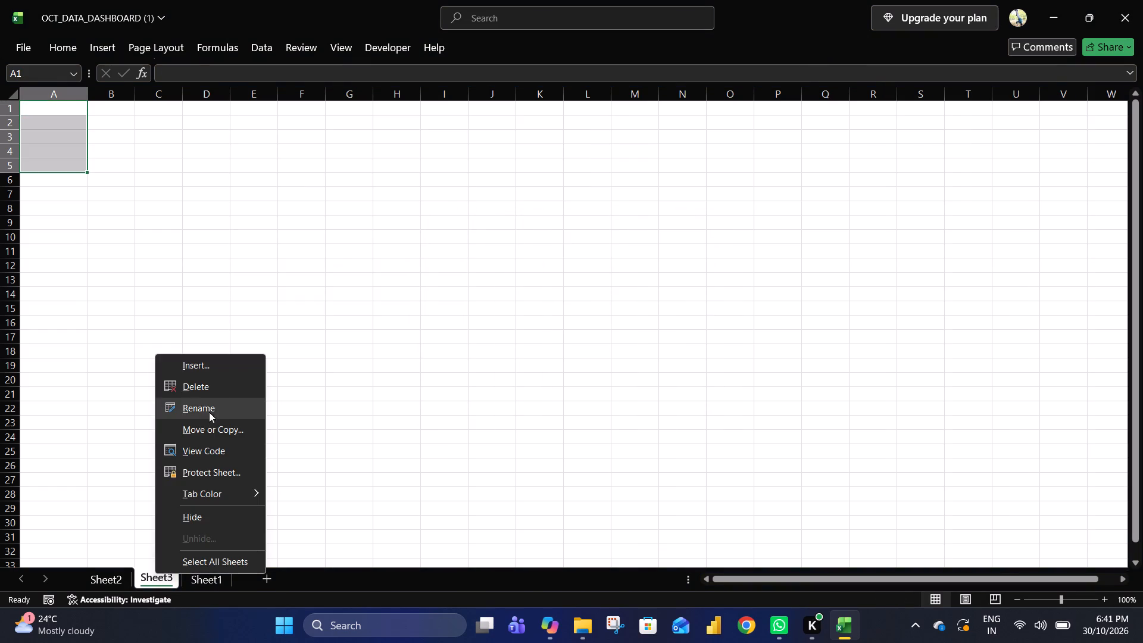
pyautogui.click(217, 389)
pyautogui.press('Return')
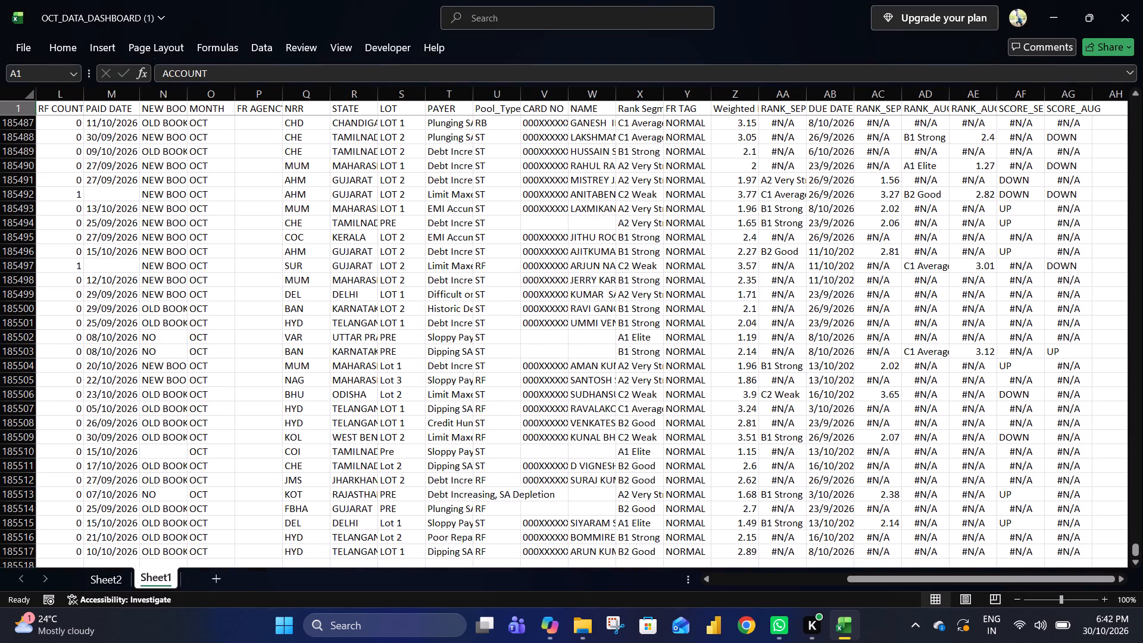
# Insert a 3-D clustered column chart from the Sheet1 data table.
pyautogui.scroll(4, 286, 328)
pyautogui.hscroll(5, 286, 328)
pyautogui.click(215, 228)
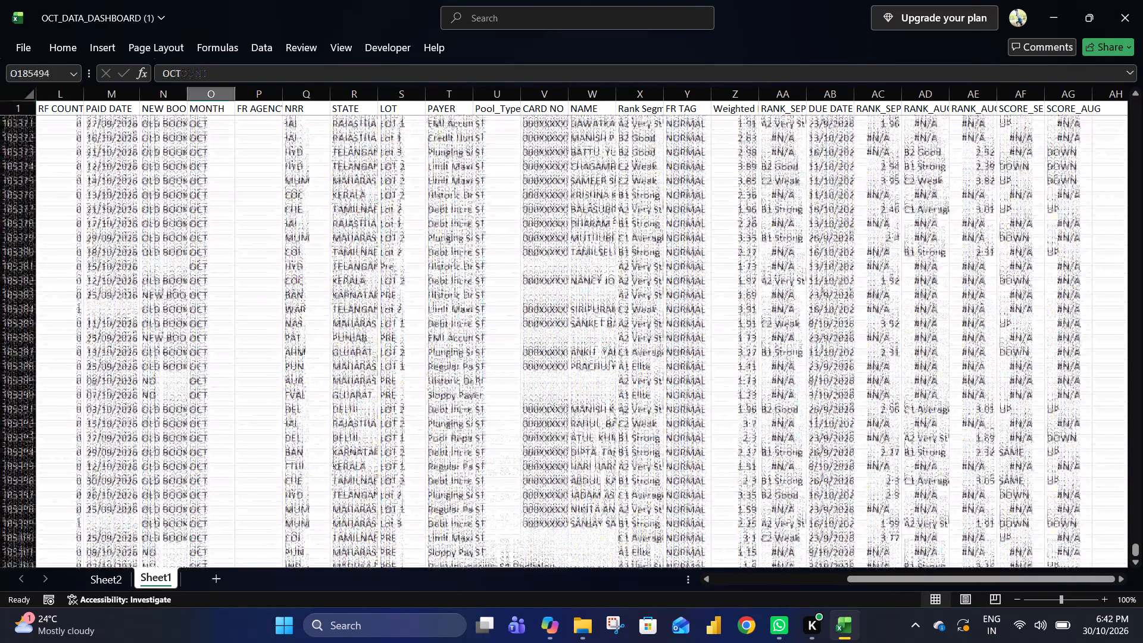
pyautogui.hotkey('ctrl', 'Left')
pyautogui.hotkey('ctrl', 'Left')
pyautogui.hotkey('ctrl', 'Up')
pyautogui.hotkey('ctrl', 'Up')
pyautogui.hotkey('ctrl', 'Left')
pyautogui.hotkey('ctrl', 'Left')
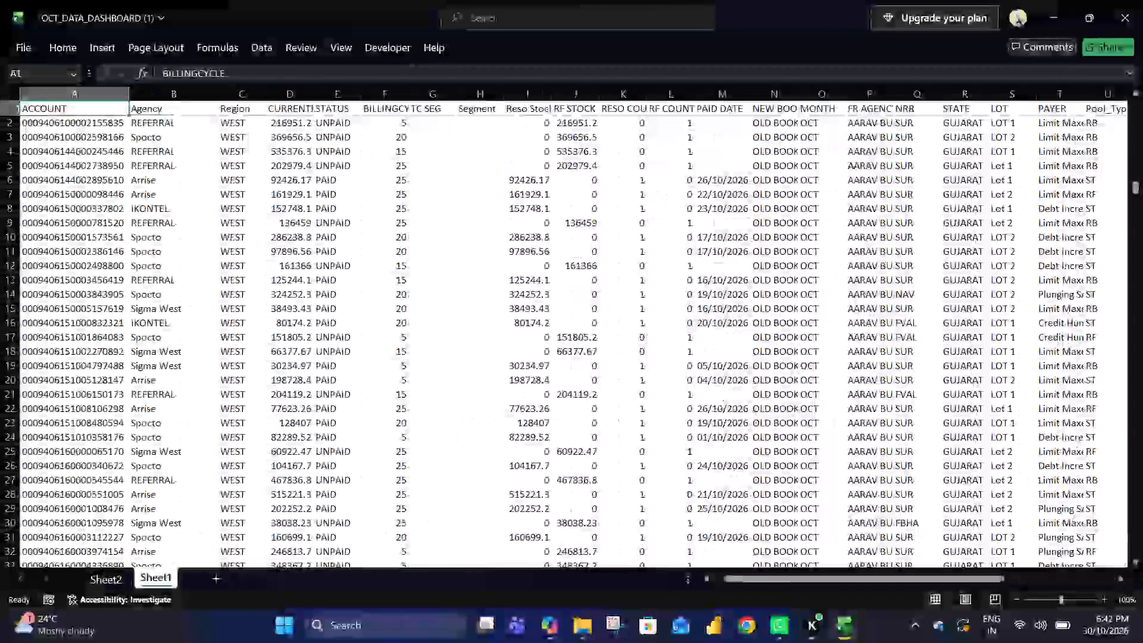
pyautogui.click(118, 49)
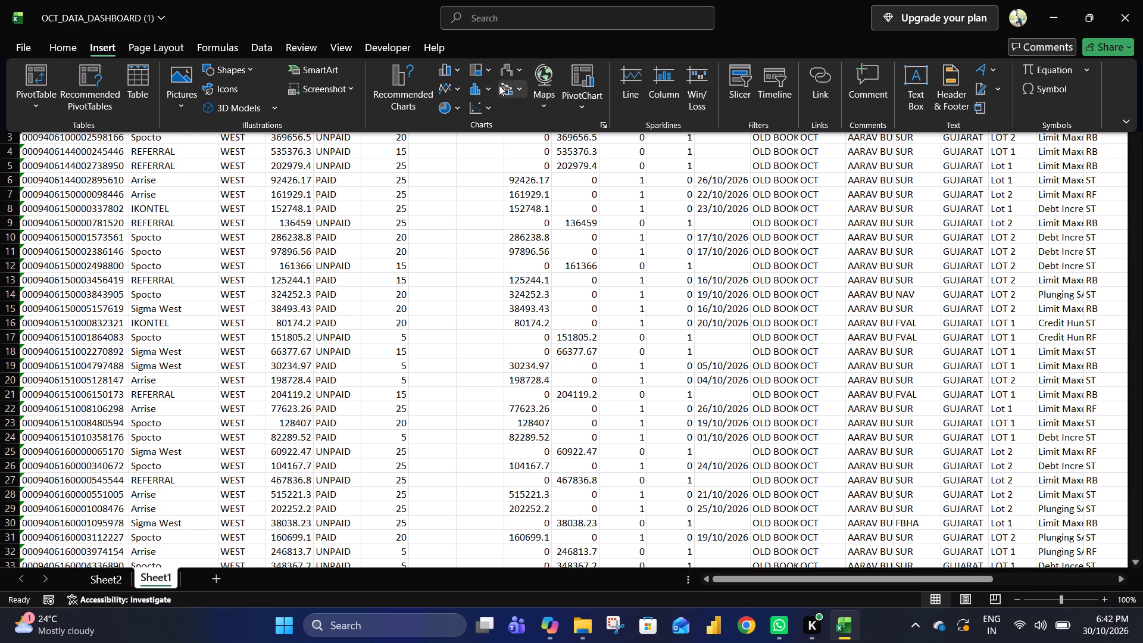
pyautogui.click(455, 73)
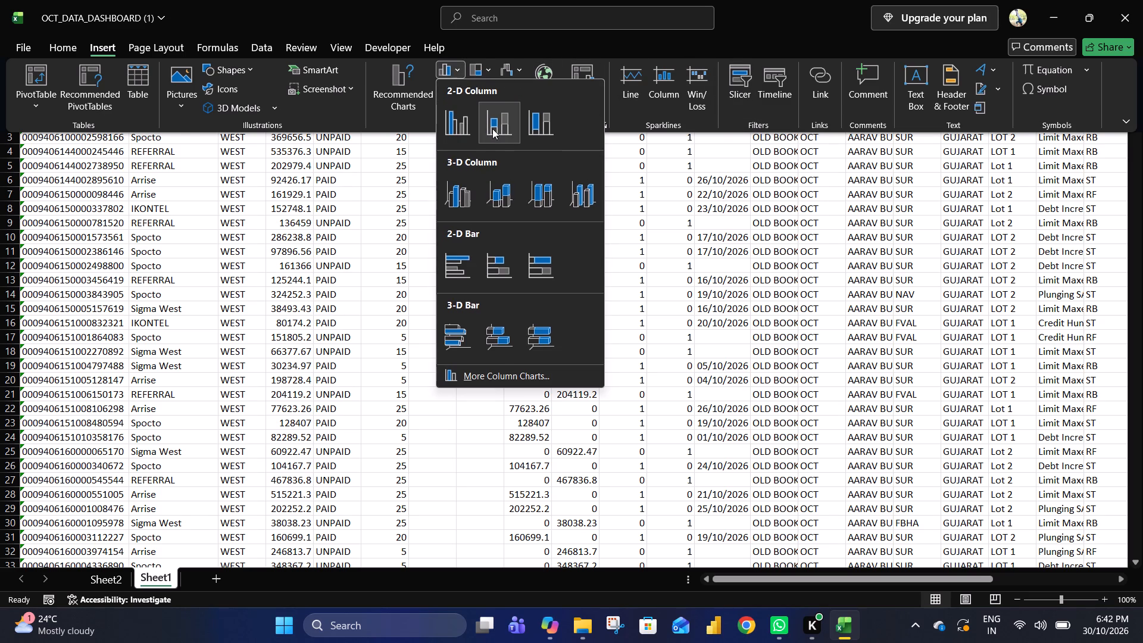
pyautogui.click(463, 194)
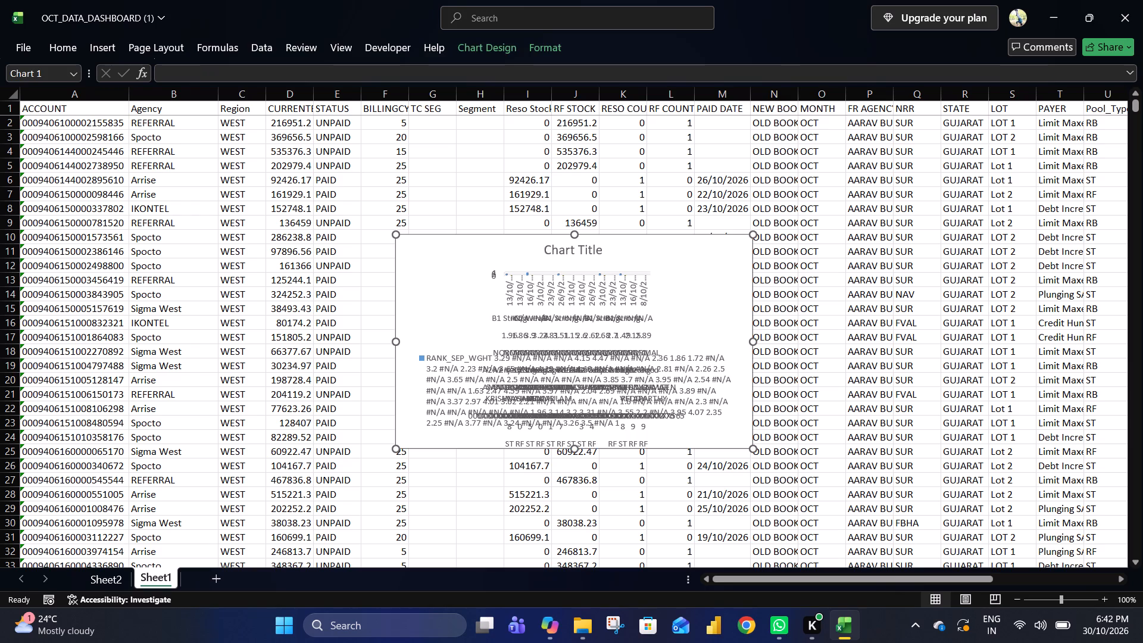
# Move the new column chart from Sheet1 to Sheet2, placing it at cell E50 below the dashboard charts.
pyautogui.click(436, 291)
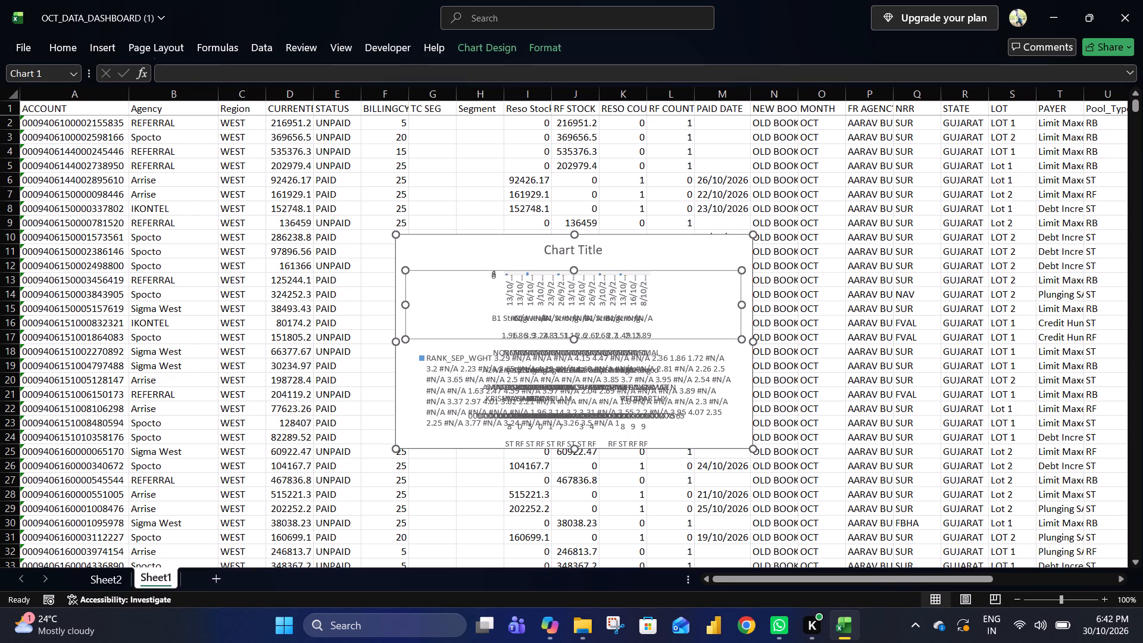
pyautogui.hotkey('ctrl', 'c')
pyautogui.click(456, 252)
pyautogui.click(456, 252)
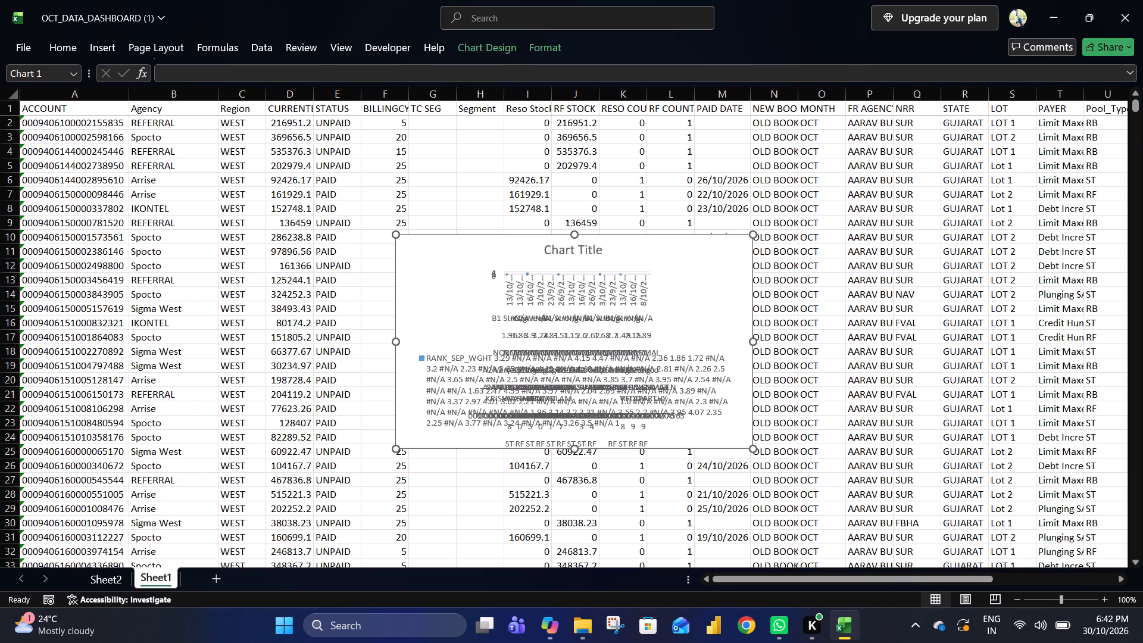
pyautogui.click(445, 252)
pyautogui.hotkey('ctrl', 'x')
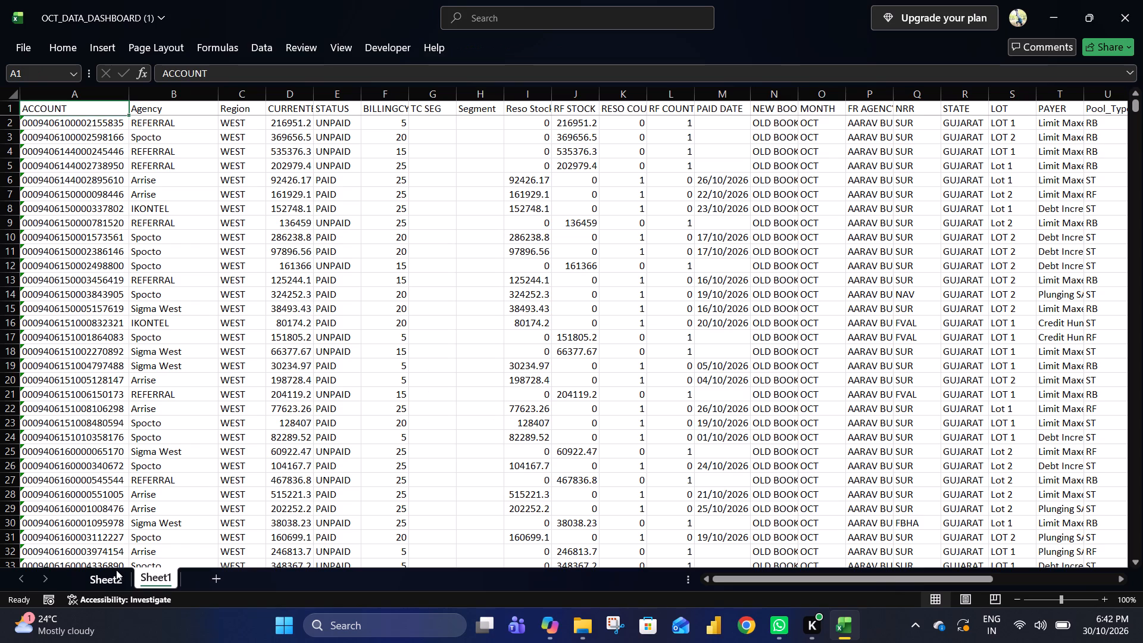
pyautogui.click(113, 580)
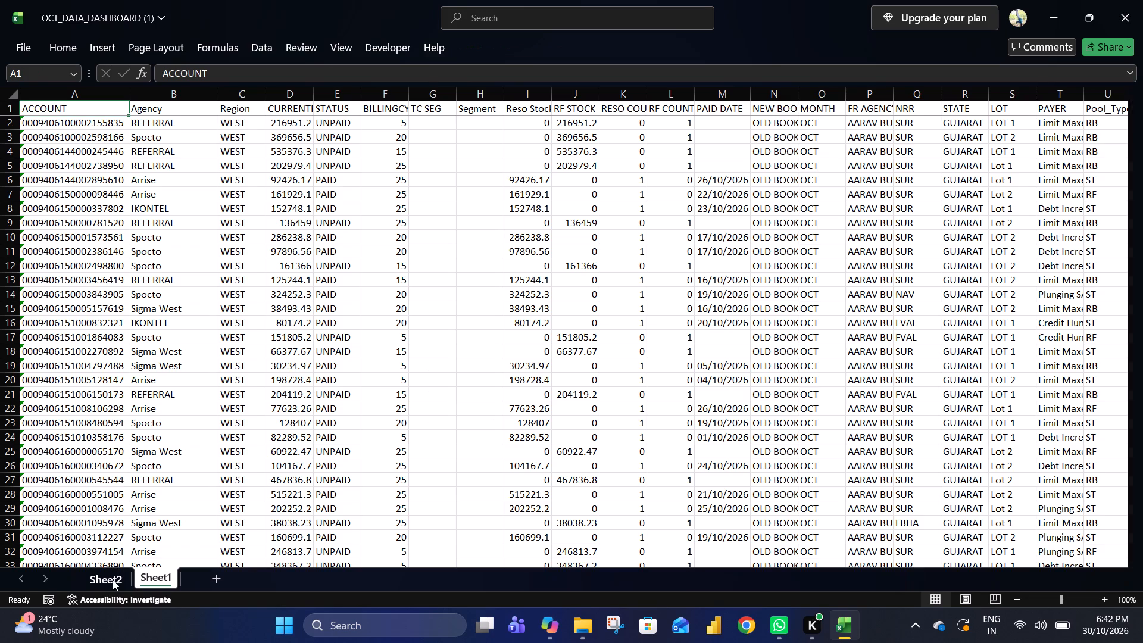
pyautogui.scroll(-2, 307, 460)
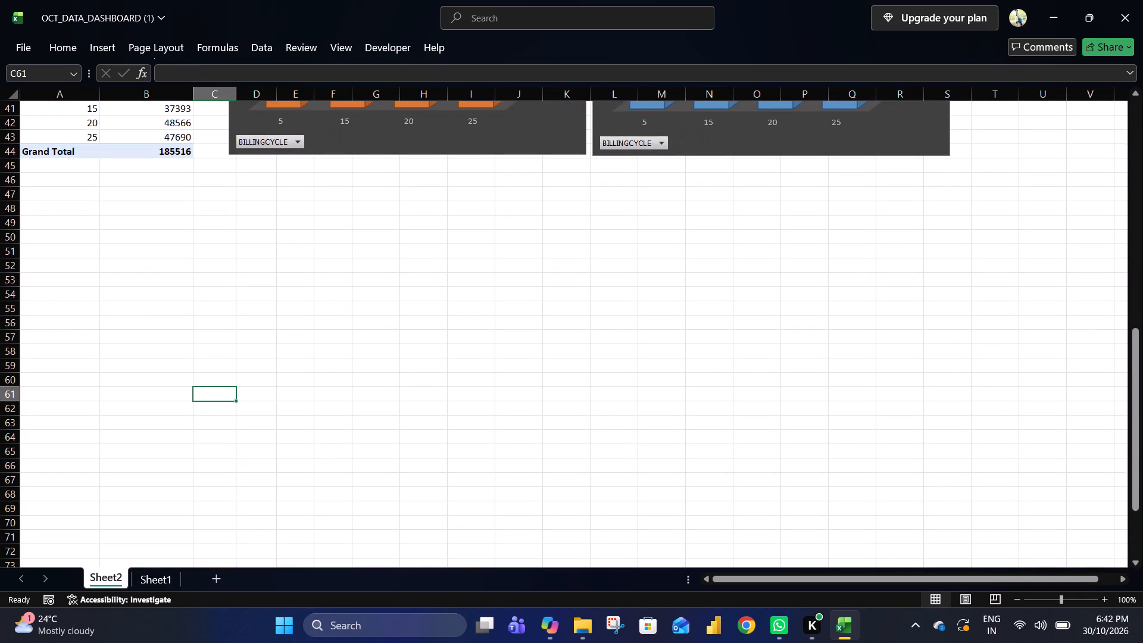
pyautogui.click(284, 241)
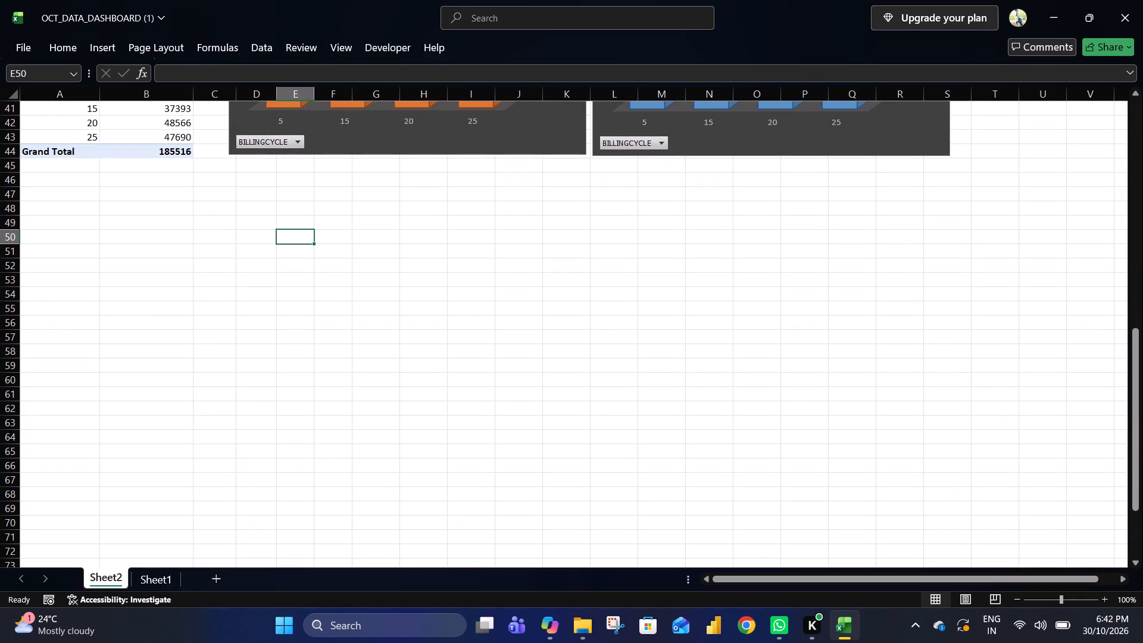
pyautogui.hotkey('ctrl', 'v')
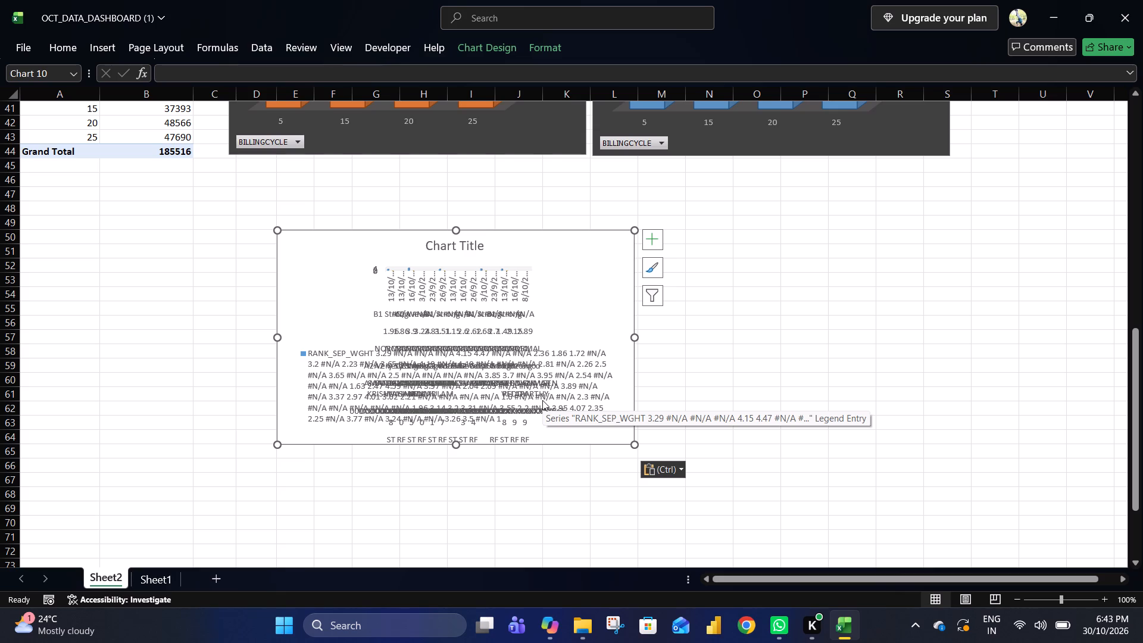
# Examine the data source settings of the column chart placed on Sheet2, and cancel without editing them.
pyautogui.click(584, 279)
pyautogui.rightClick(584, 279)
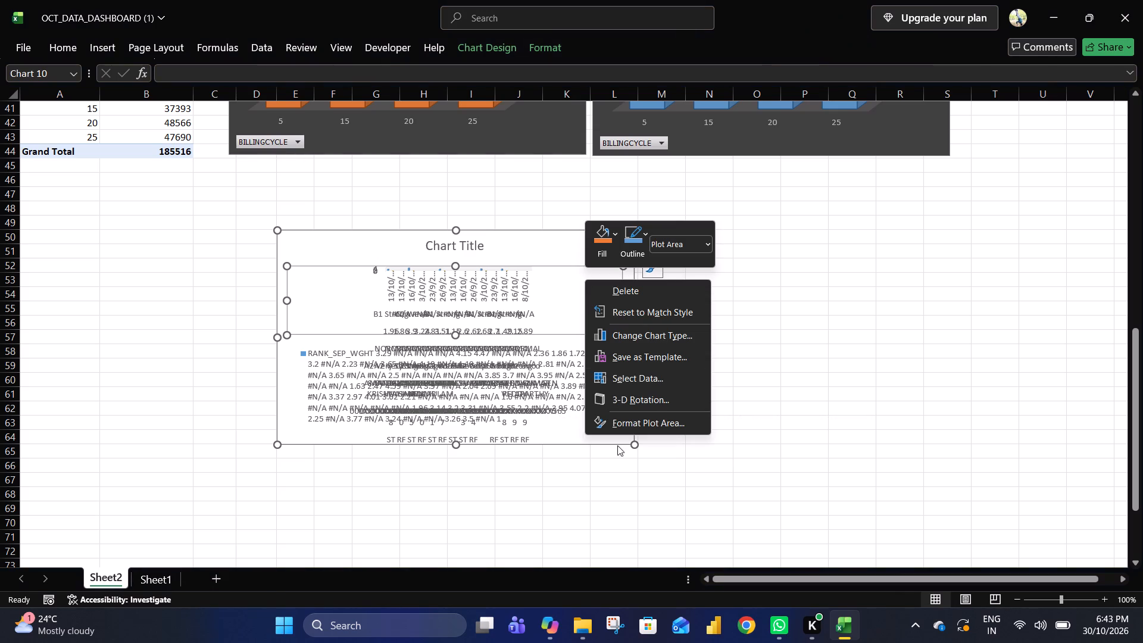
pyautogui.doubleClick(574, 250)
pyautogui.rightClick(574, 250)
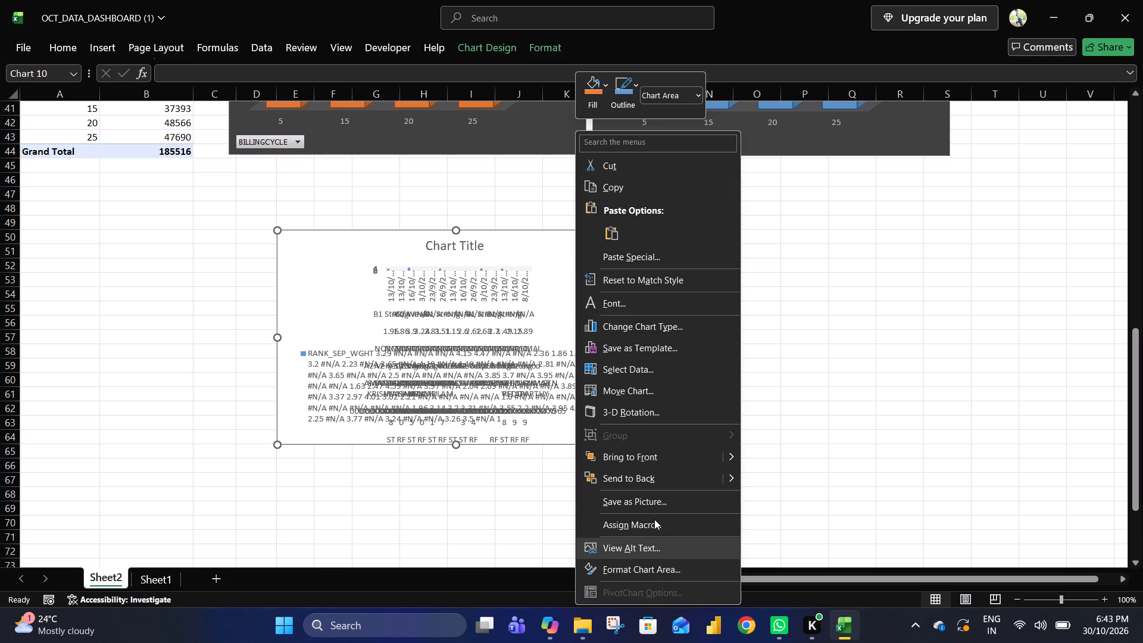
pyautogui.click(563, 249)
pyautogui.rightClick(581, 257)
pyautogui.scroll(-1, 686, 497)
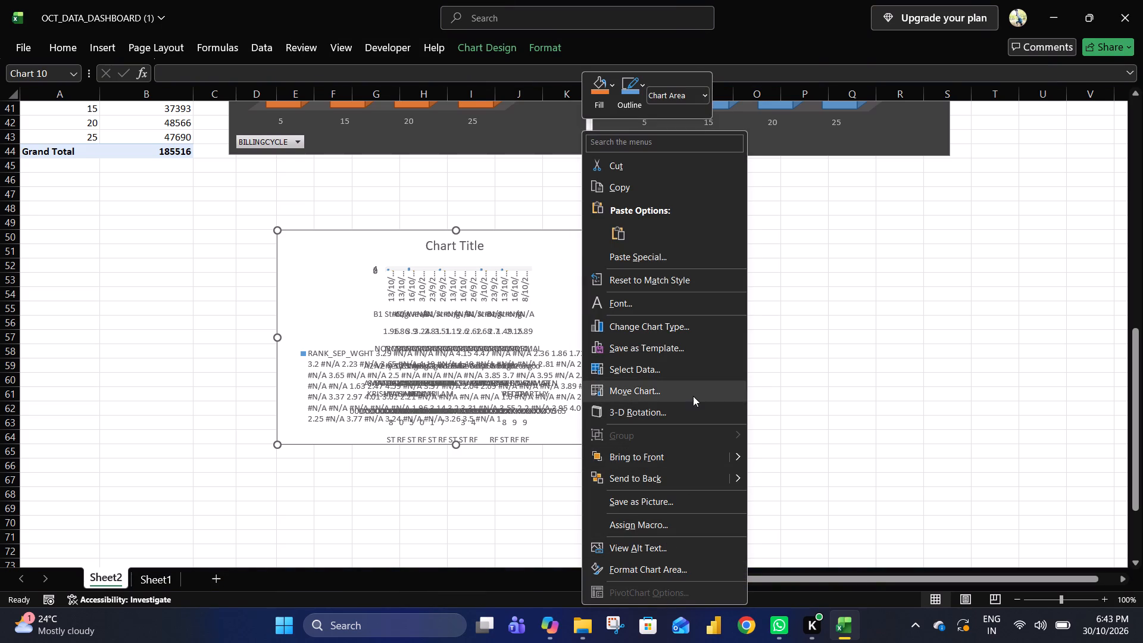
pyautogui.click(677, 379)
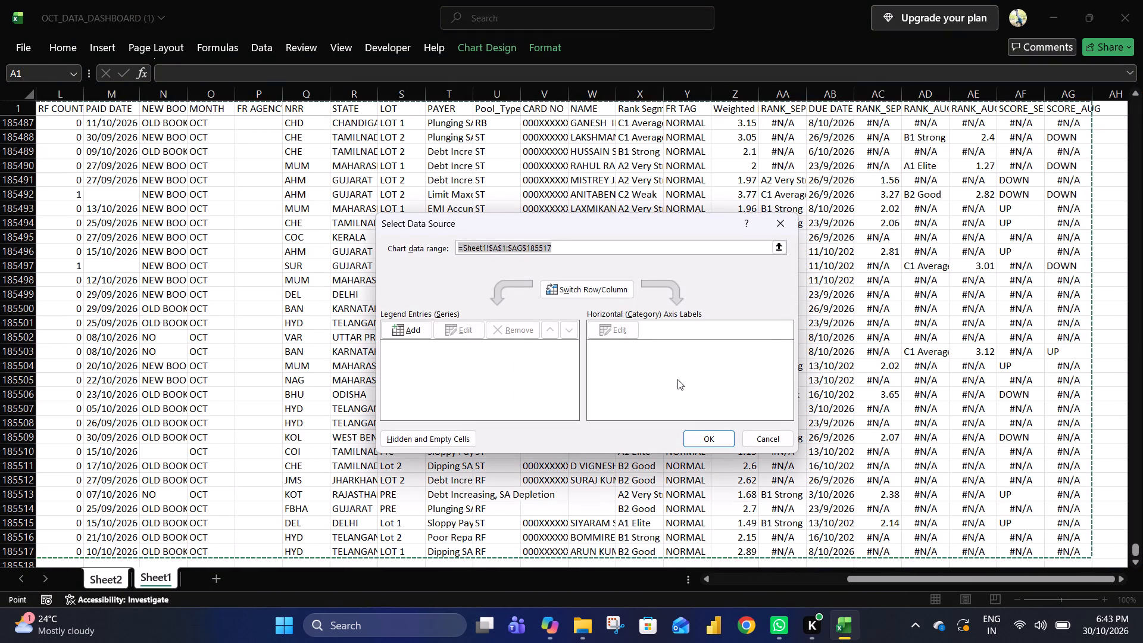
pyautogui.click(764, 435)
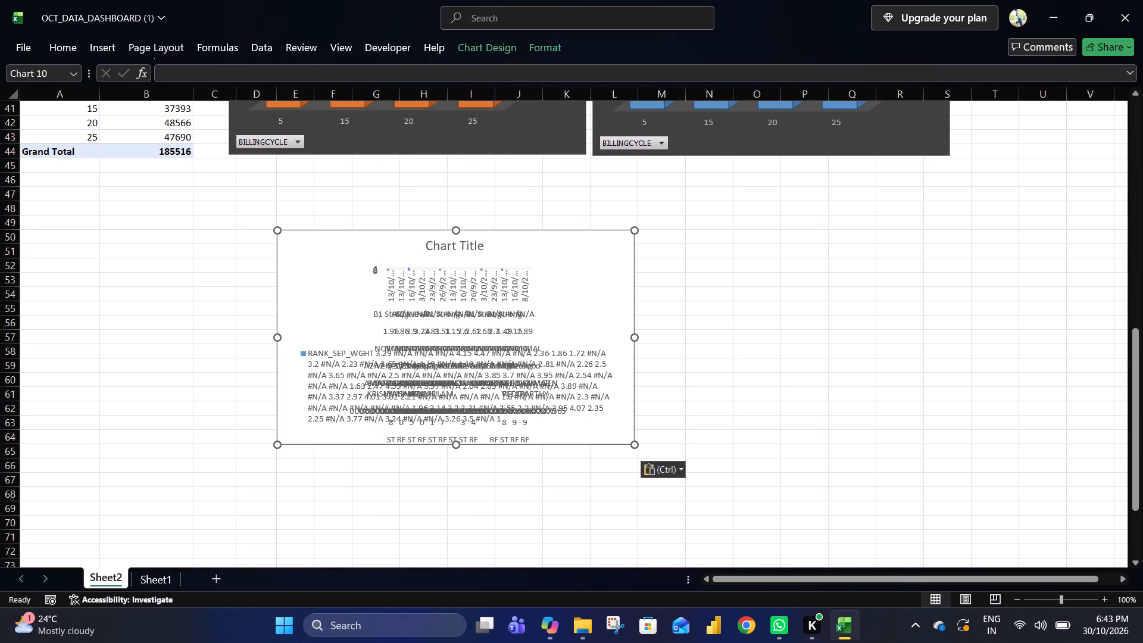
# Examine the design, formatting, chart element and shortcut options available for the column chart below the dashboard charts.
pyautogui.click(596, 296)
pyautogui.click(610, 248)
pyautogui.rightClick(610, 248)
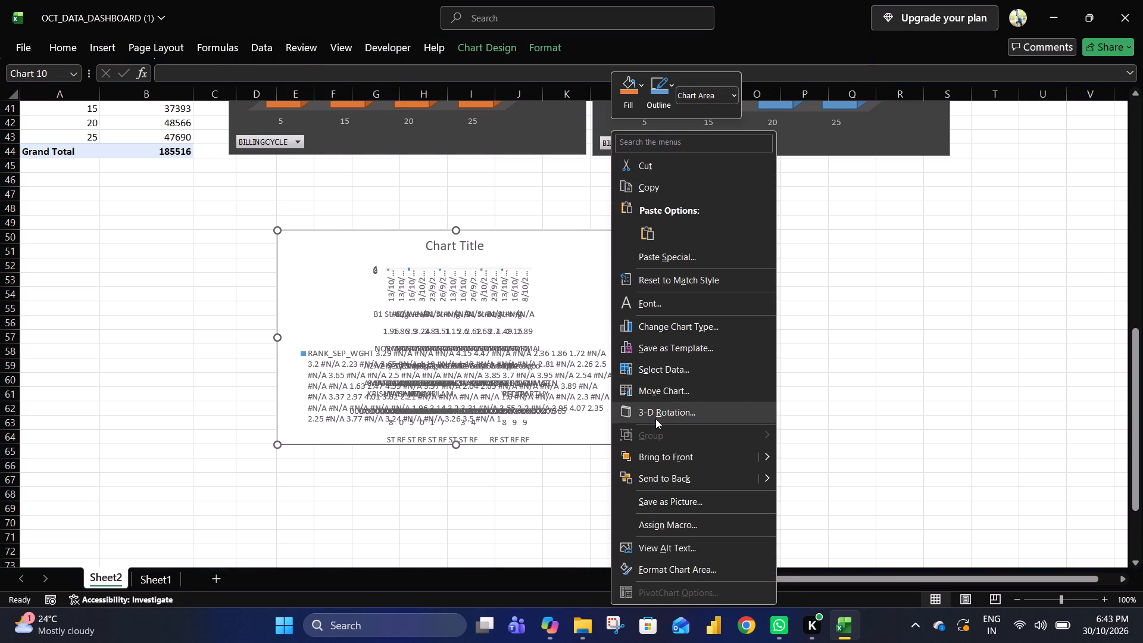
pyautogui.scroll(-1, 667, 572)
pyautogui.click(495, 49)
pyautogui.click(495, 49)
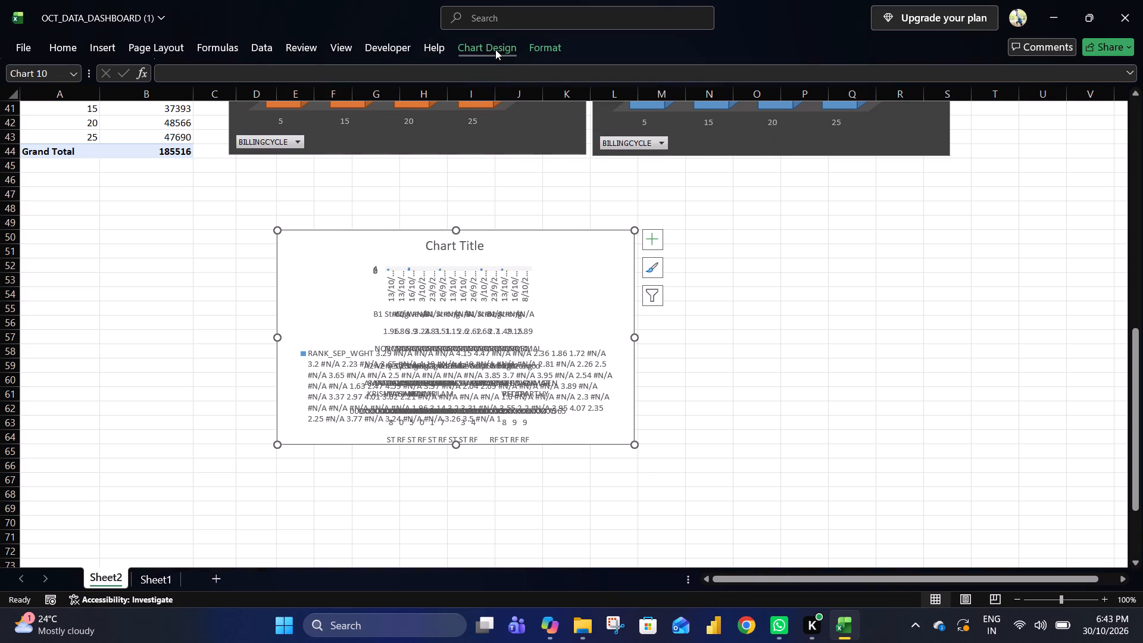
pyautogui.click(495, 49)
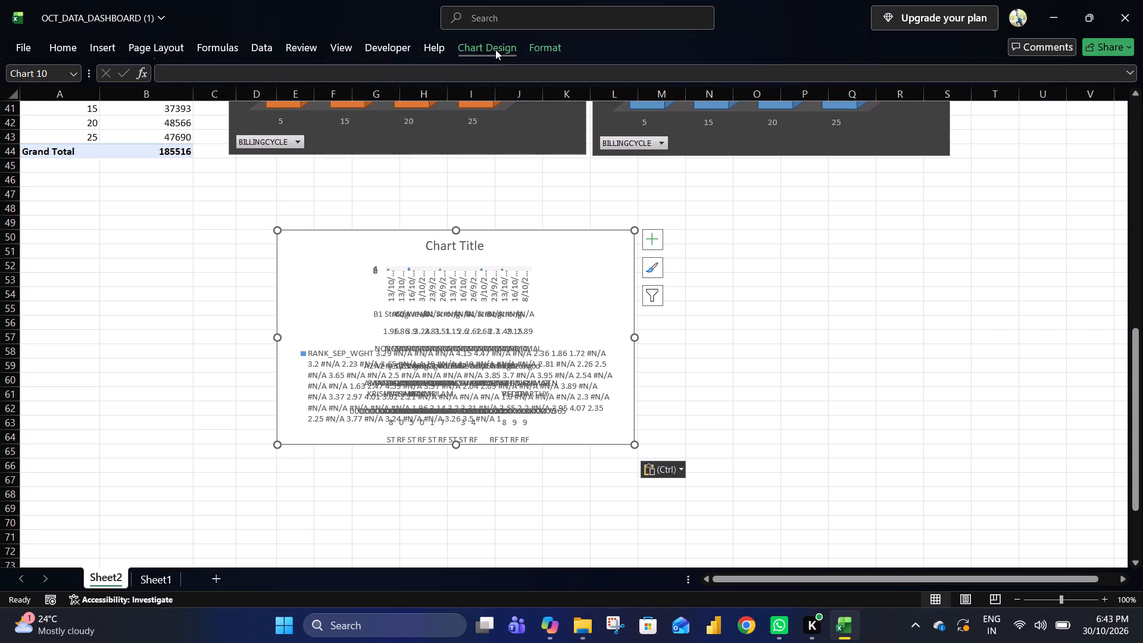
pyautogui.click(495, 49)
pyautogui.click(495, 49)
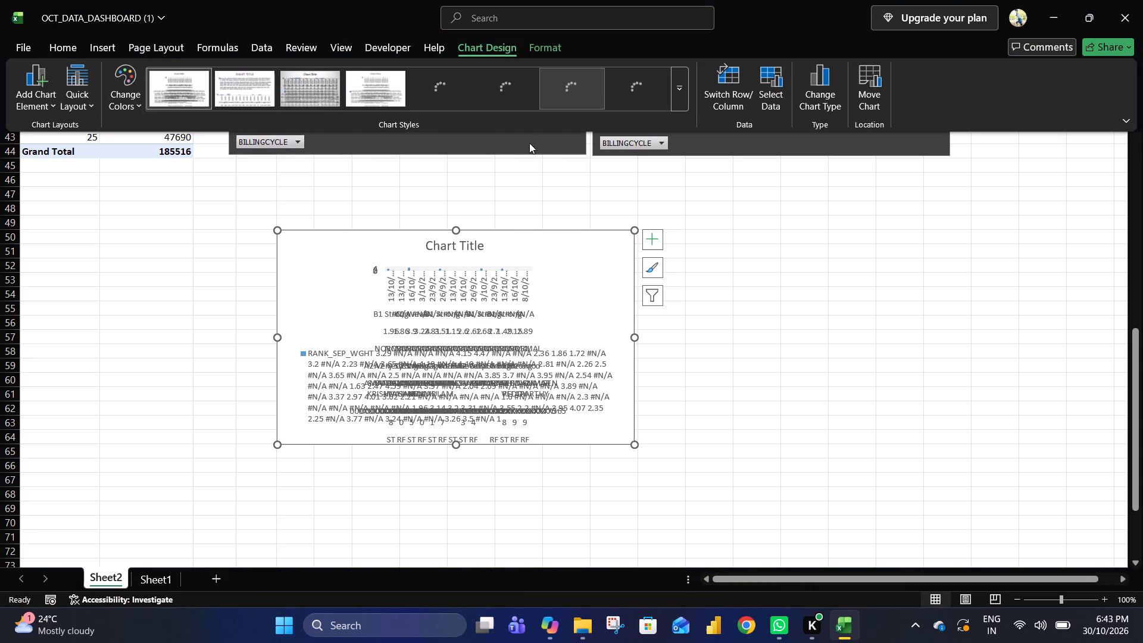
pyautogui.click(538, 51)
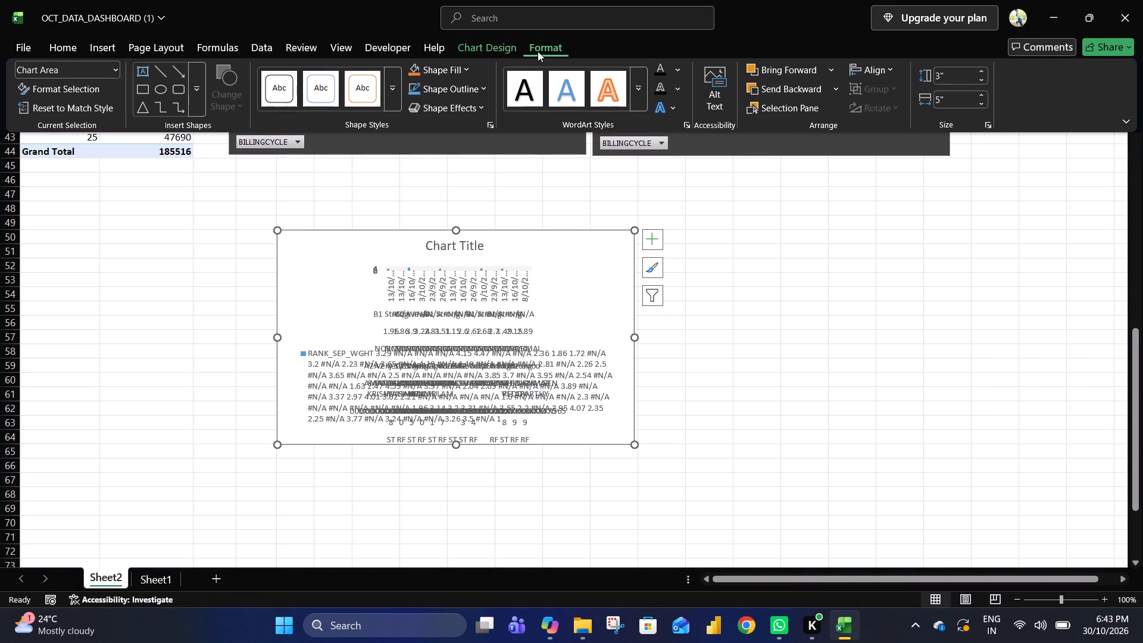
pyautogui.moveTo(590, 233); pyautogui.dragTo(615, 264)
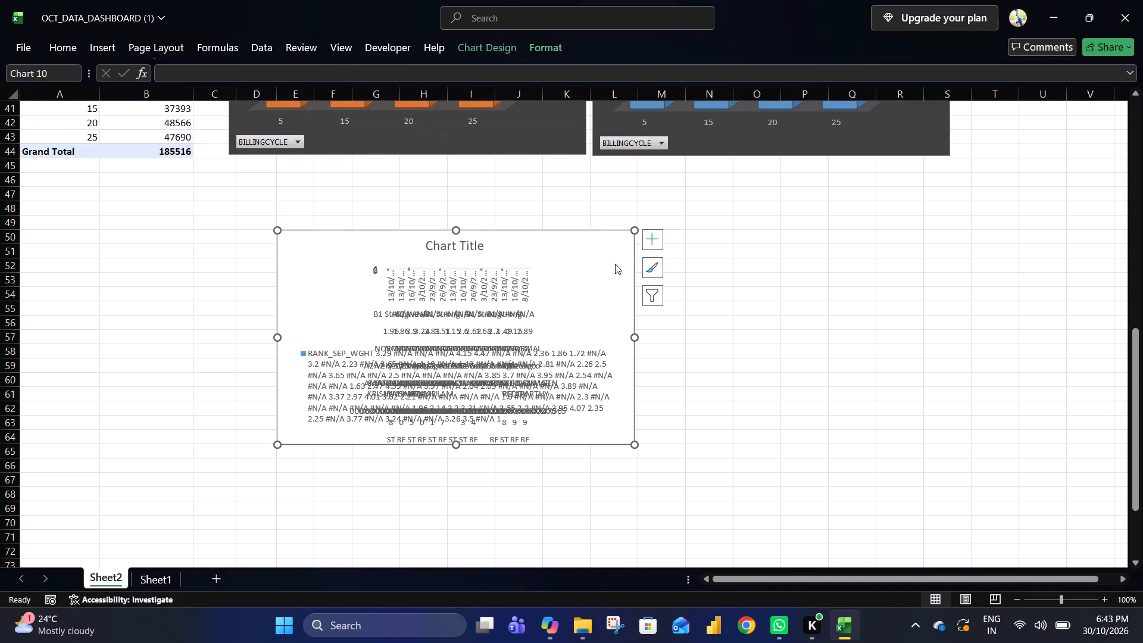
pyautogui.moveTo(615, 264); pyautogui.dragTo(652, 242)
pyautogui.click(652, 242)
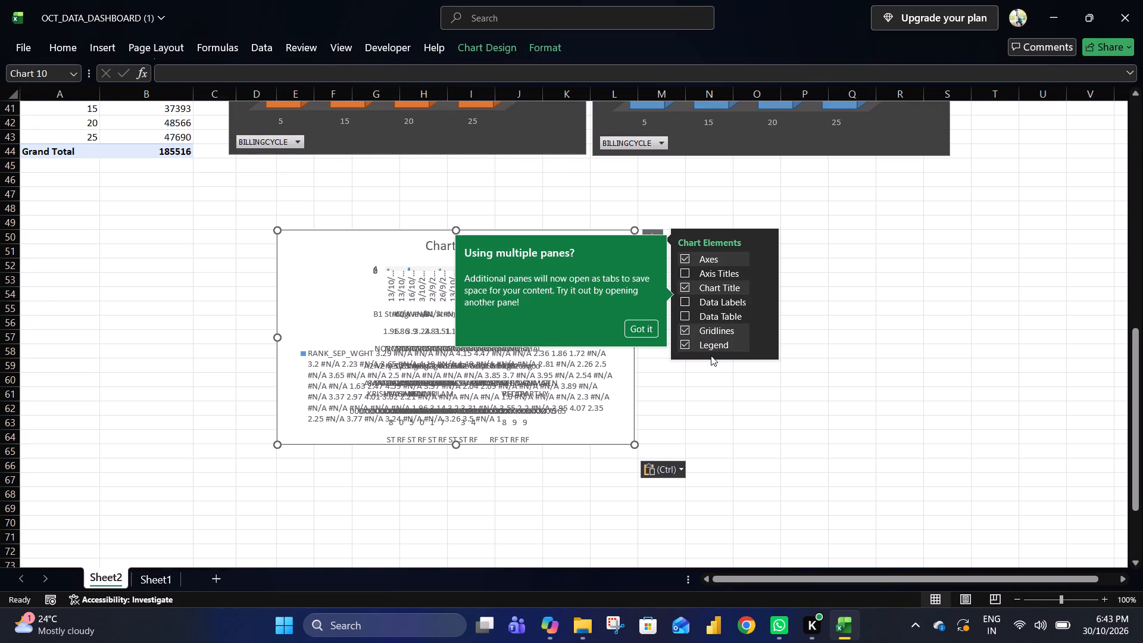
pyautogui.click(712, 380)
pyautogui.click(616, 288)
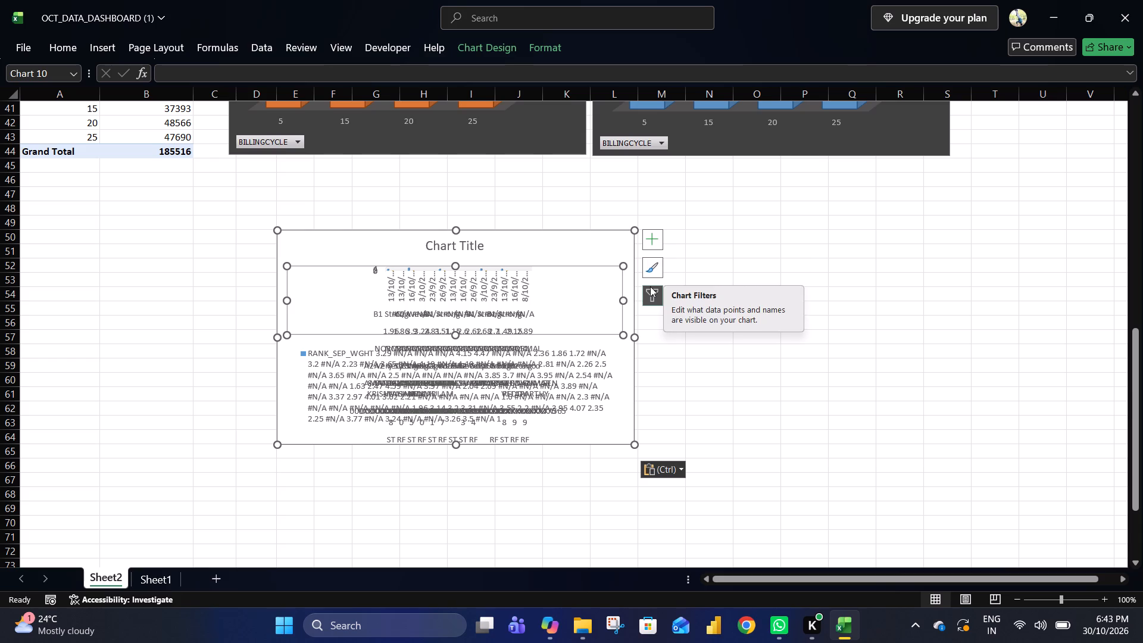
pyautogui.click(608, 241)
pyautogui.rightClick(608, 241)
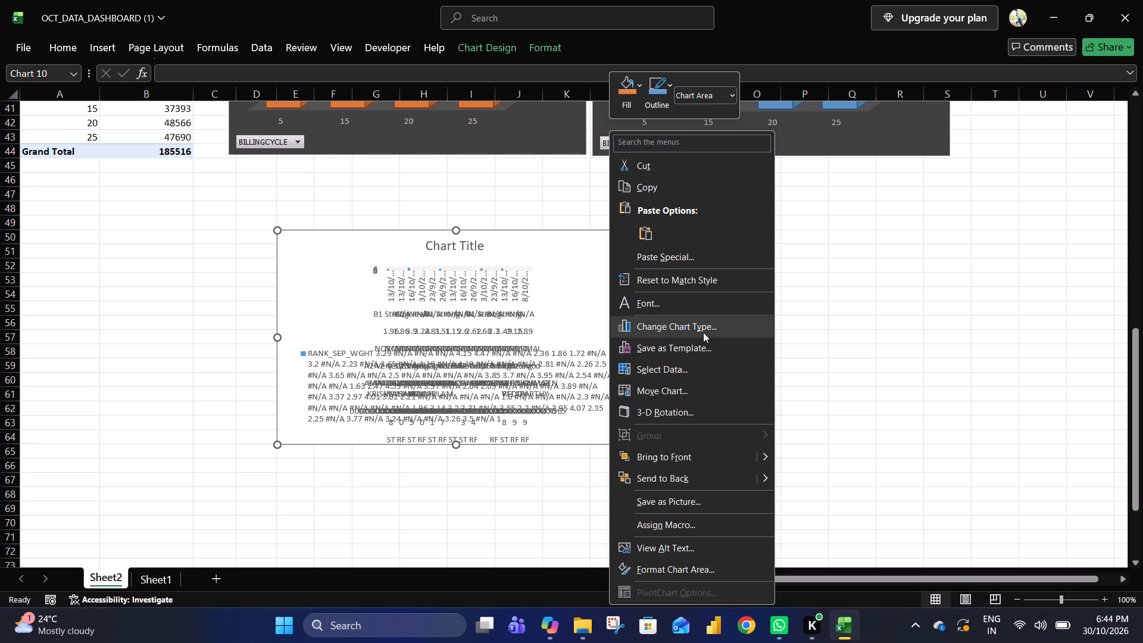
pyautogui.click(795, 328)
# Delete the untitled column chart placed below the dashboard charts on Sheet2.
pyautogui.click(590, 286)
pyautogui.press('Delete')
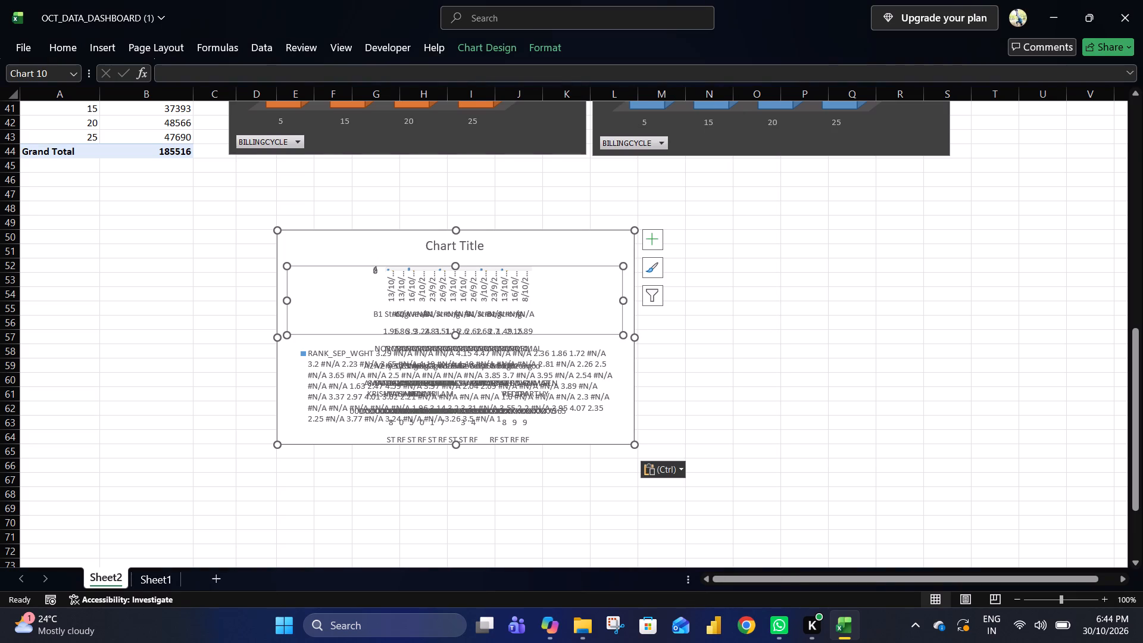
pyautogui.click(602, 259)
pyautogui.press('Delete')
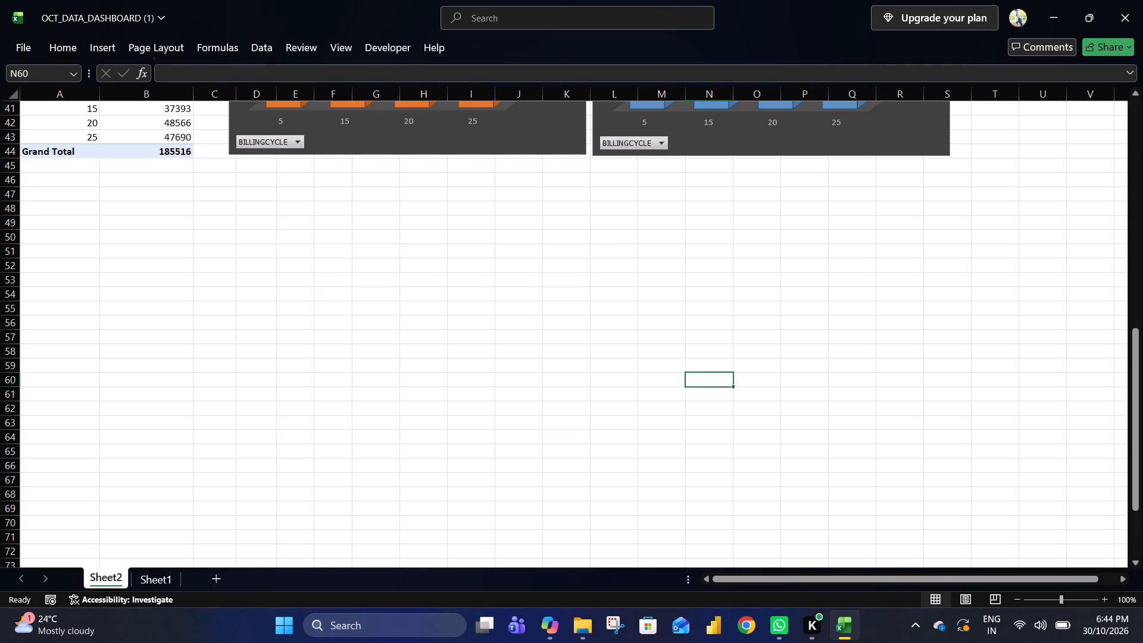
pyautogui.scroll(5, 602, 259)
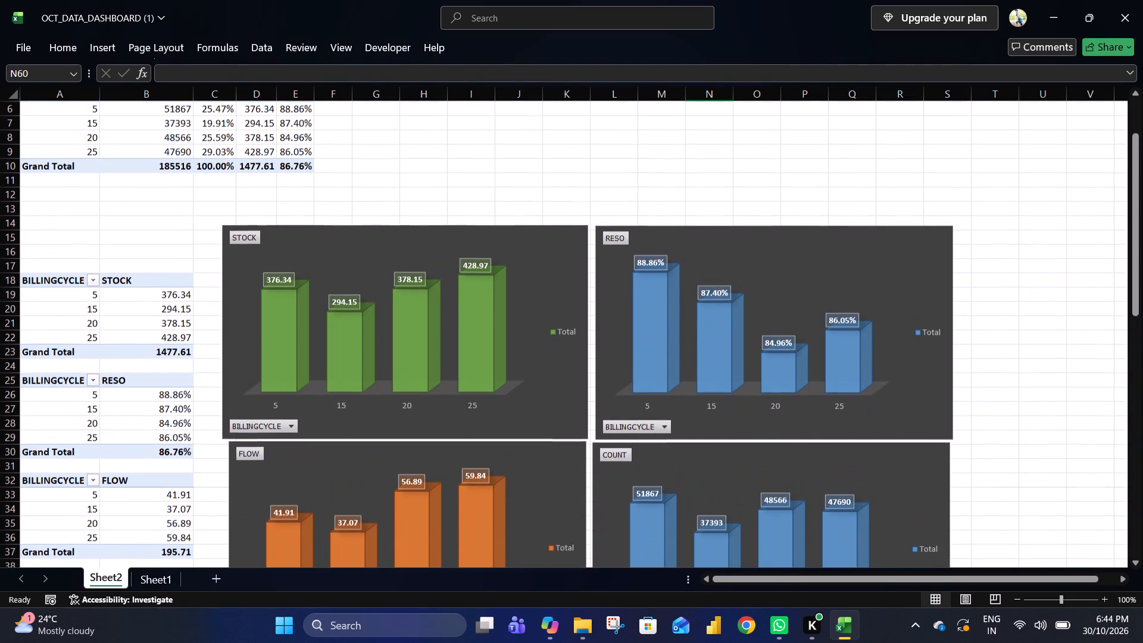